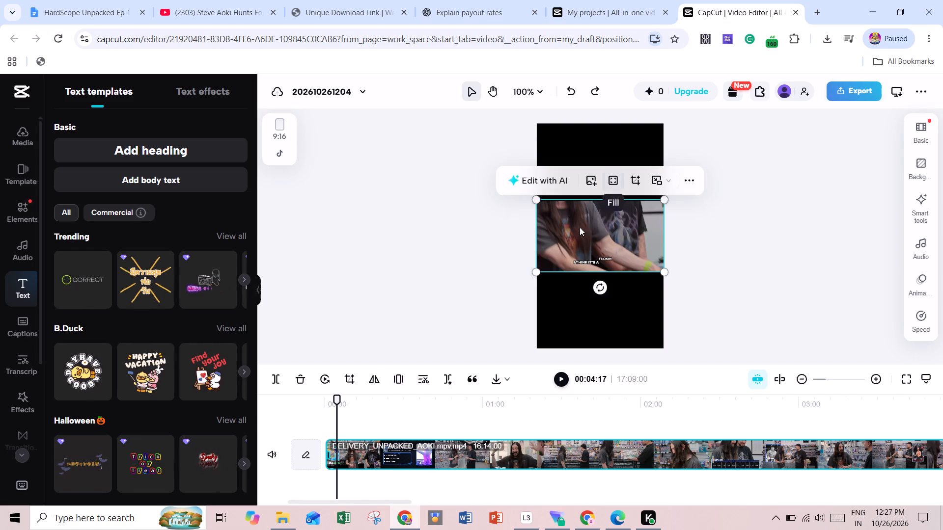
Place the playhead at the 17:09 cut and undo the deletion of the footage after the 55-second clip.
drag(338, 398, 508, 404)
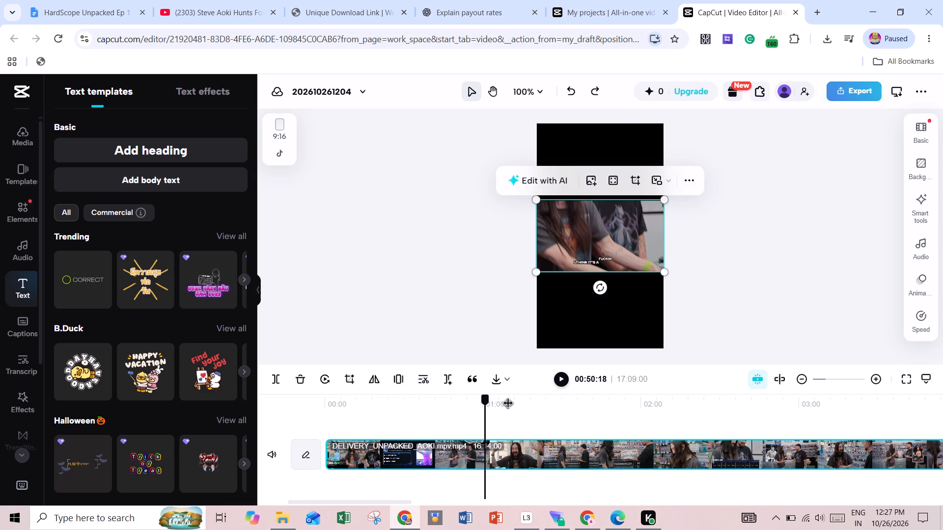
drag(508, 404, 942, 430)
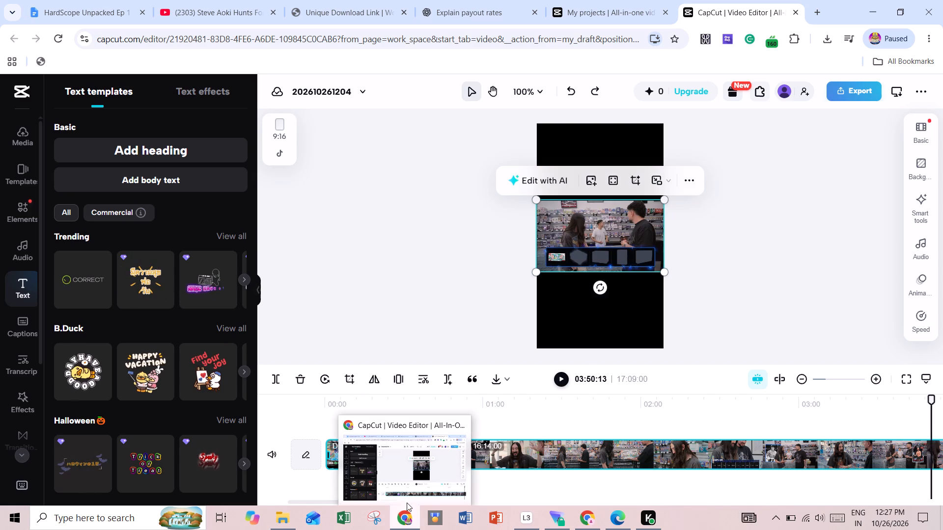
drag(405, 502, 711, 502)
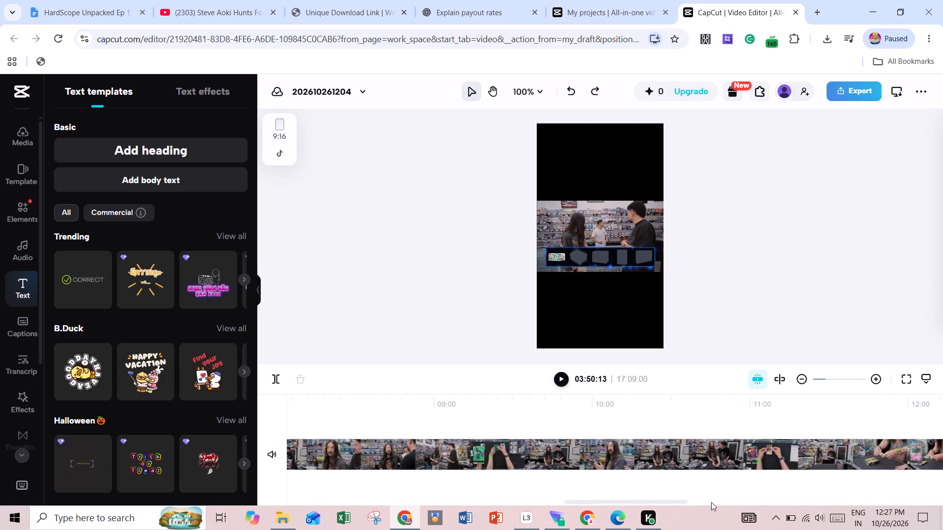
drag(711, 502, 807, 502)
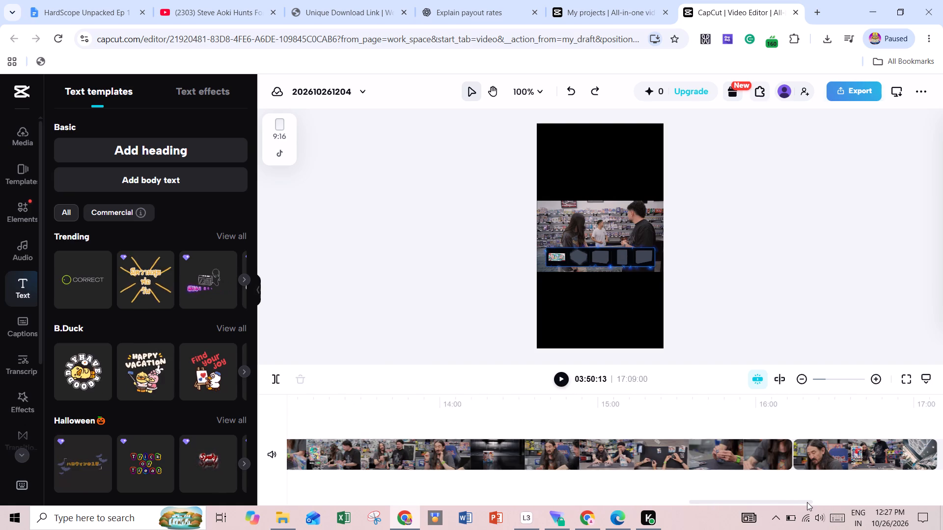
drag(807, 502, 850, 502)
click(764, 453)
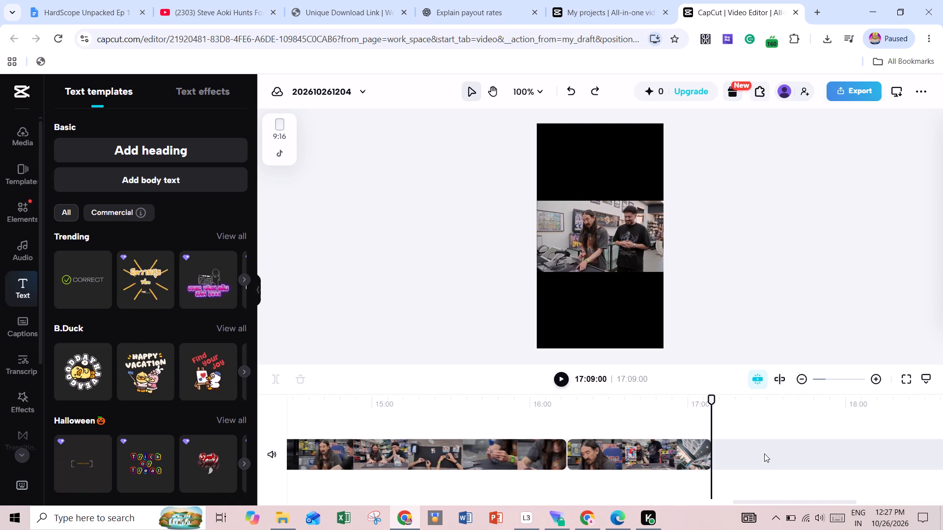
key(ctrl+z)
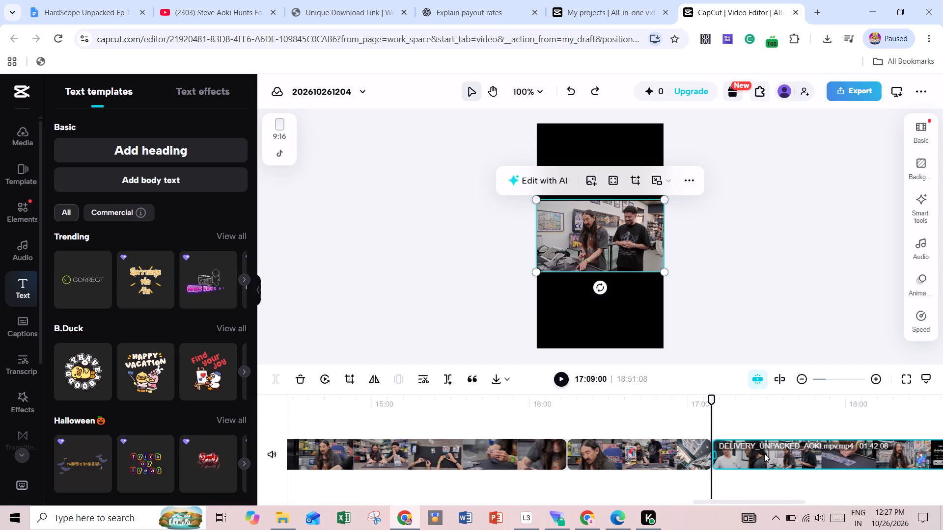
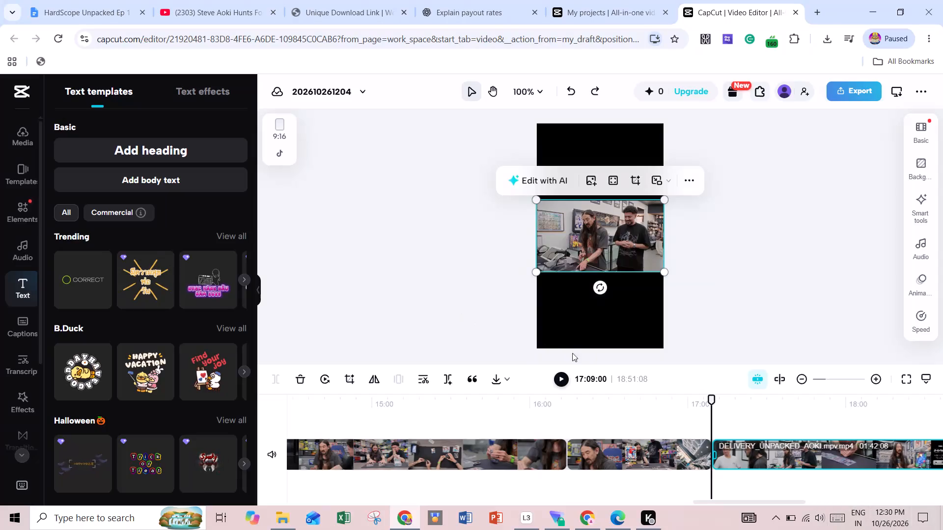
Move the playhead back to the 16:14 cut on the timeline.
drag(711, 402, 595, 412)
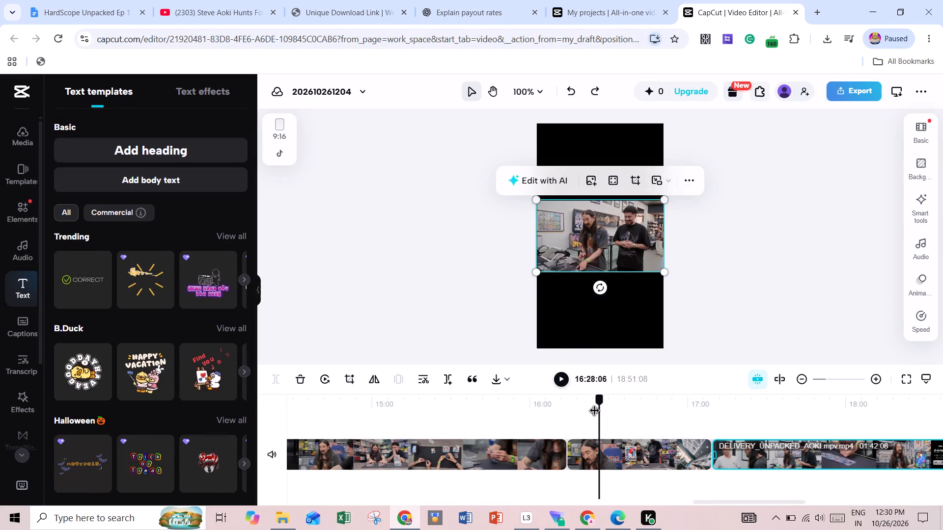
drag(595, 412, 570, 413)
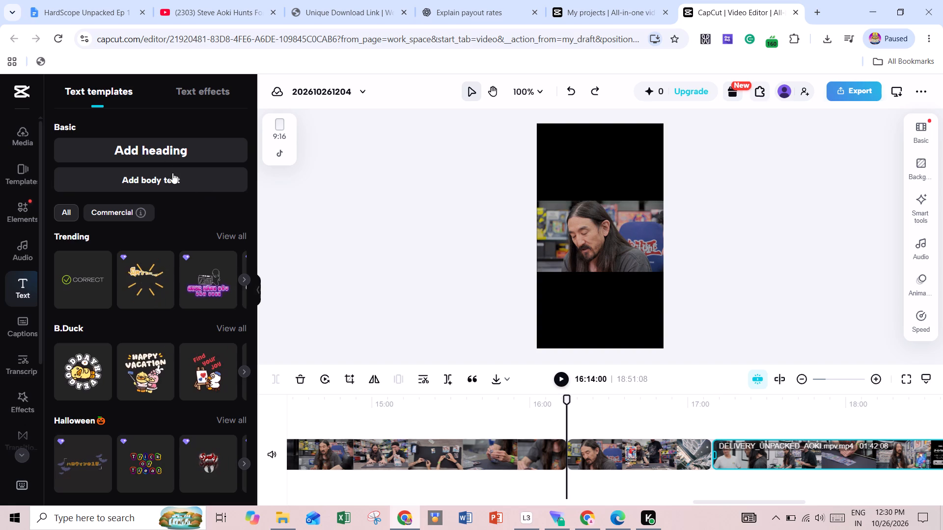
click(587, 512)
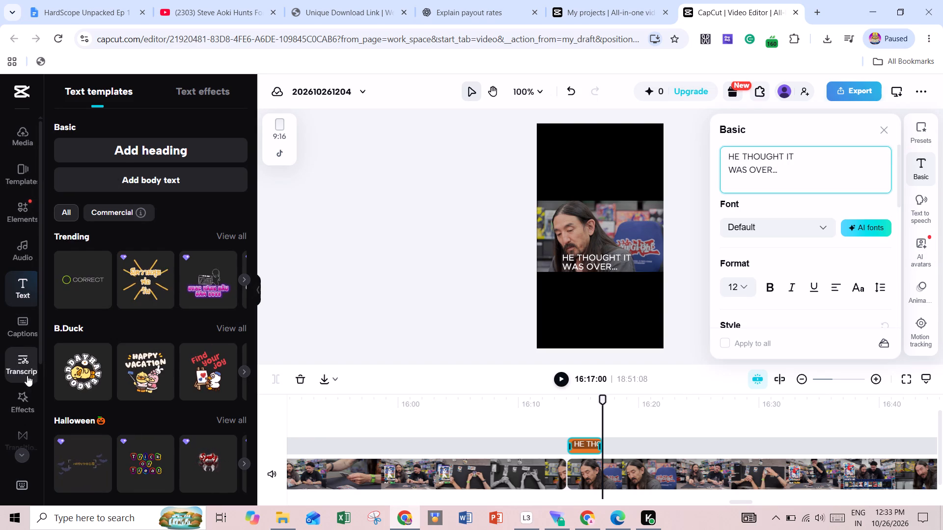
click(23, 395)
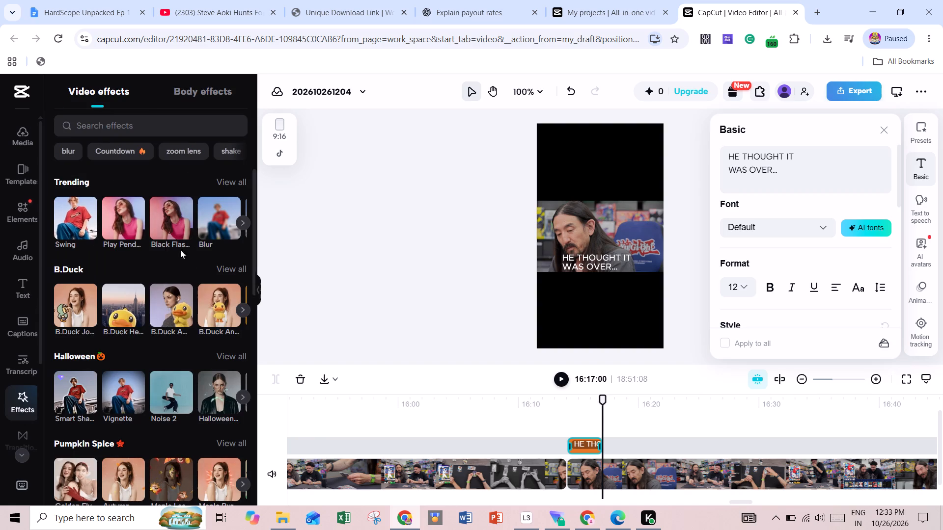
click(139, 131)
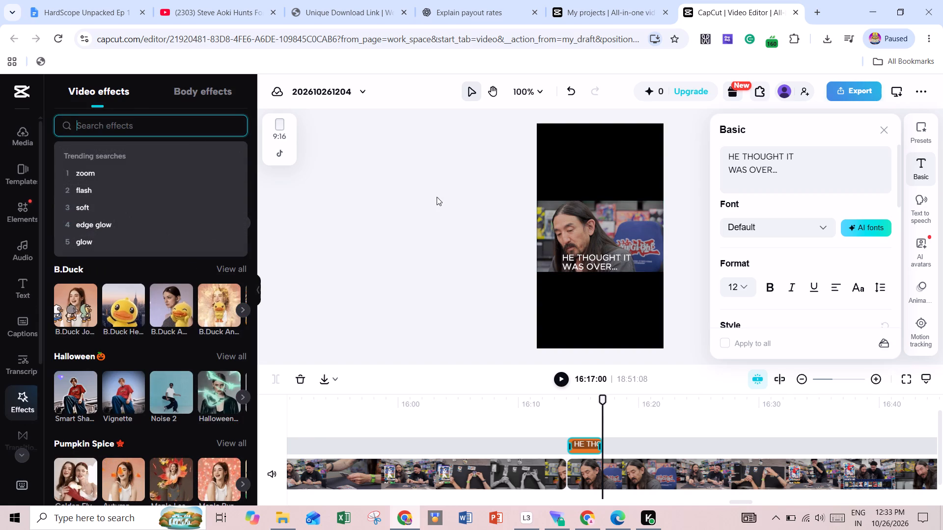
click(109, 170)
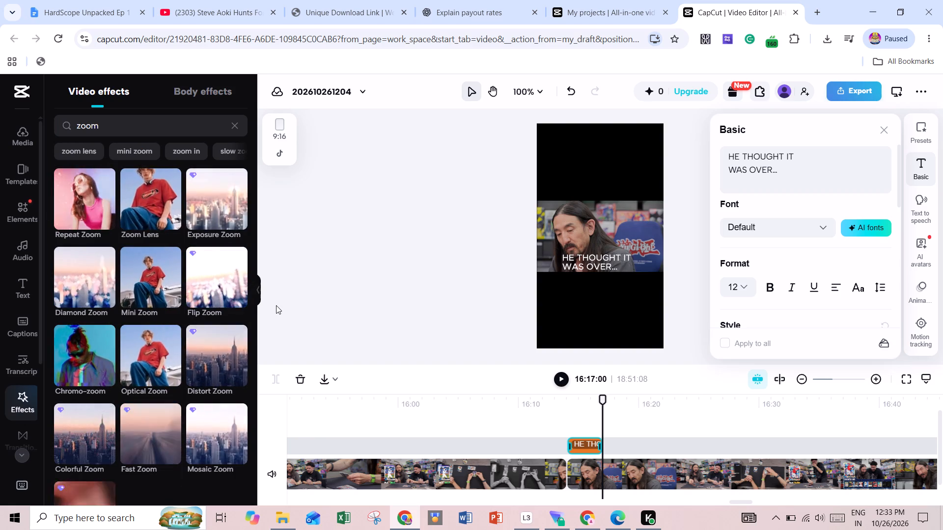
scroll(215, 303, down, 3)
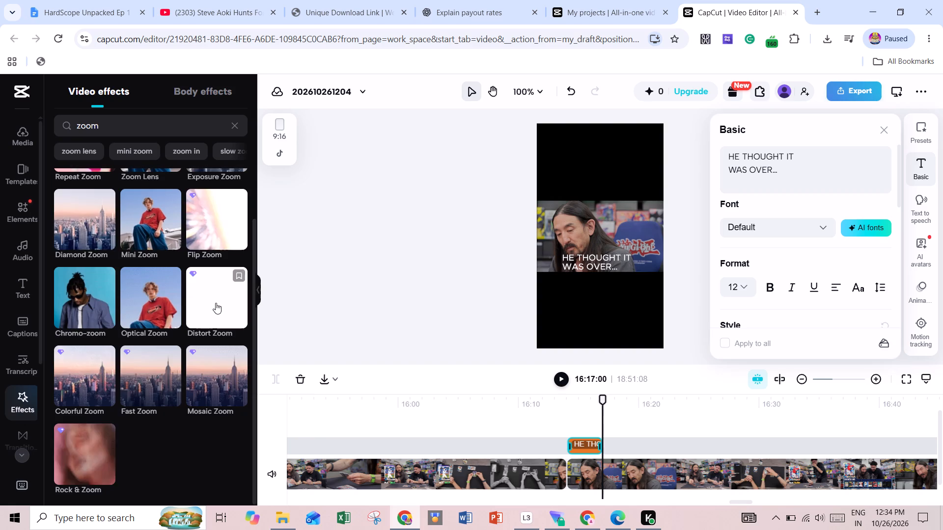
scroll(216, 303, up, 3)
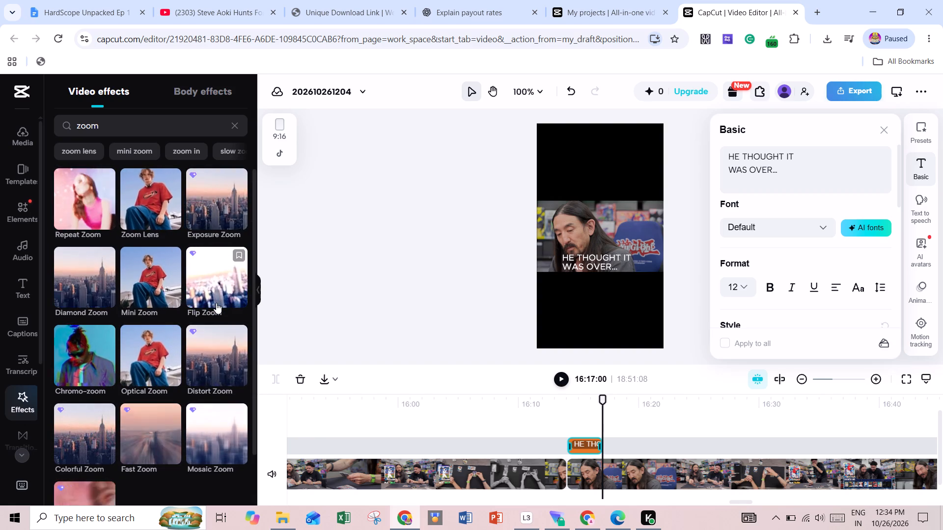
click(159, 437)
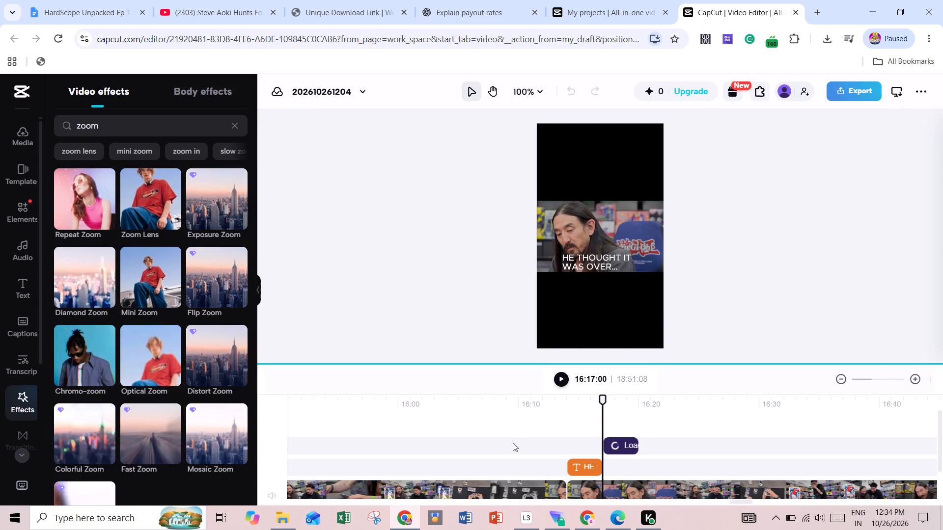
Move the Fast Zoom effect back to start at 16:14, aligned directly above the hook text clip.
drag(626, 444, 586, 445)
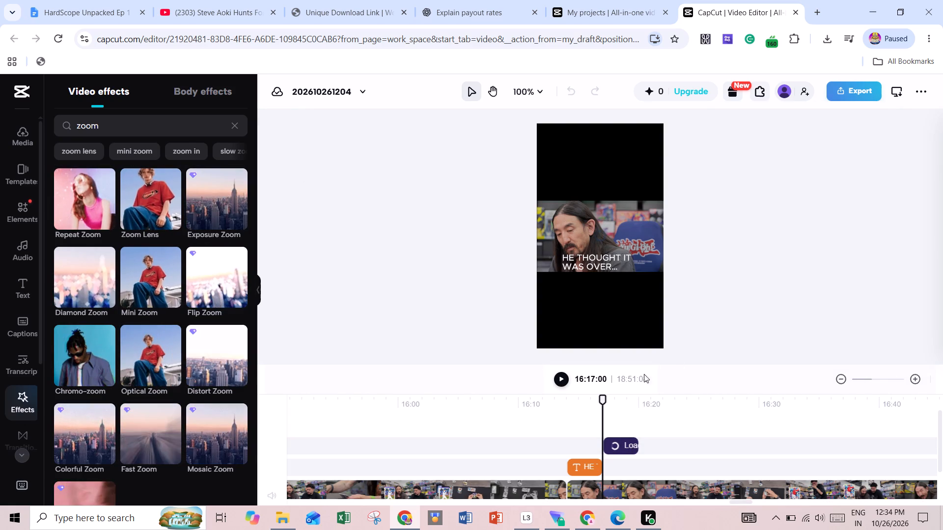
drag(605, 397, 578, 404)
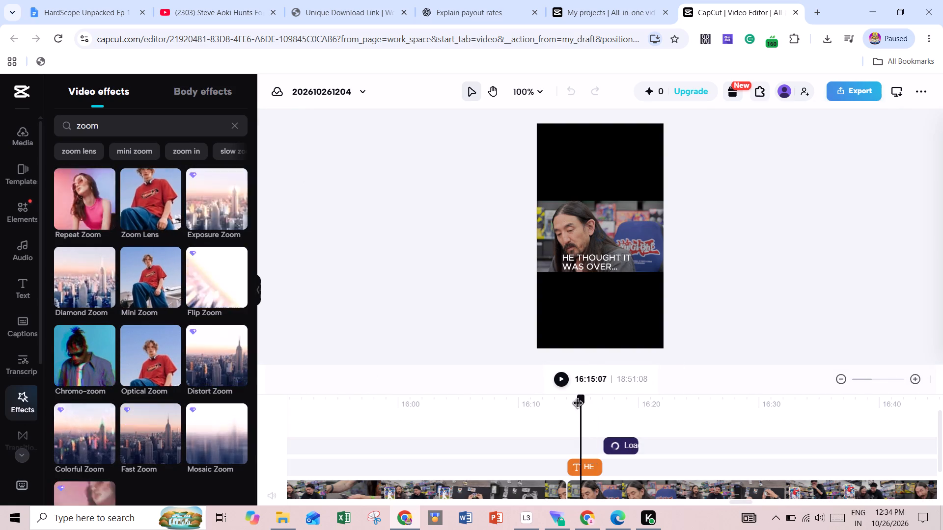
drag(578, 404, 567, 407)
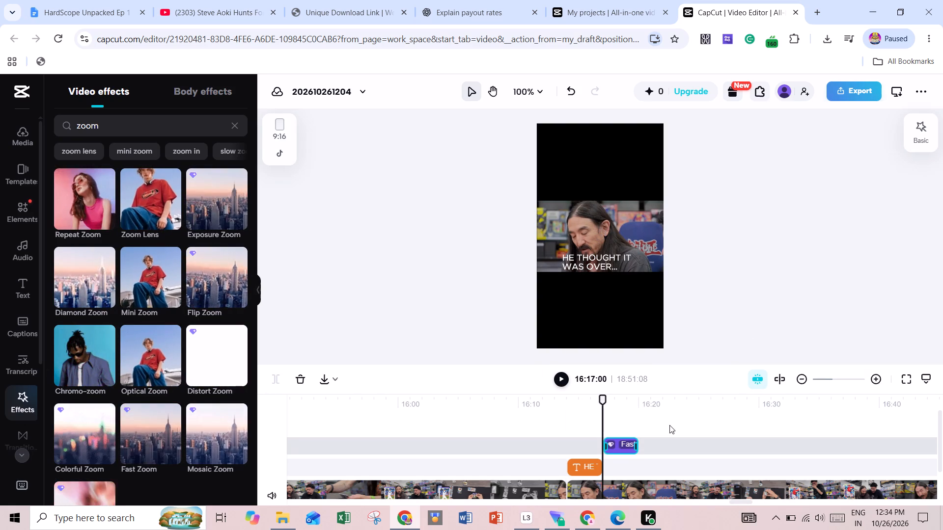
drag(625, 444, 585, 447)
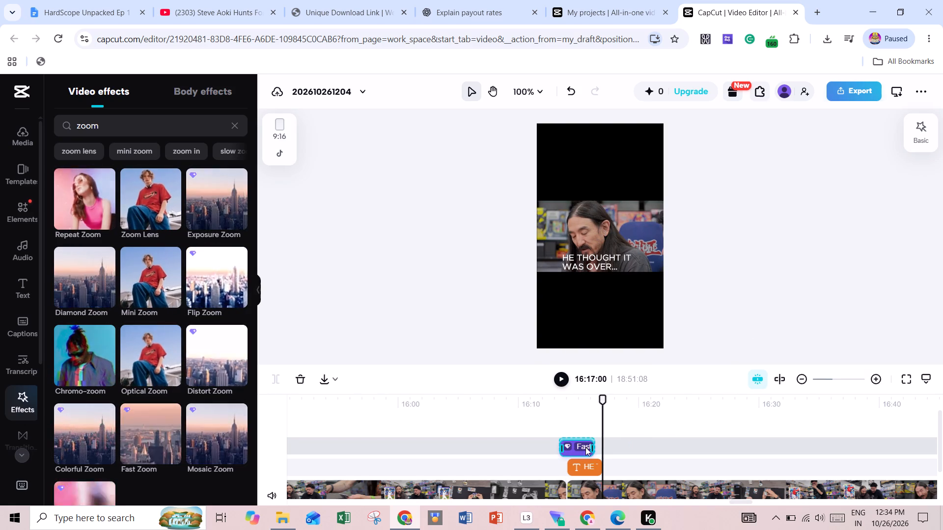
drag(585, 447, 592, 447)
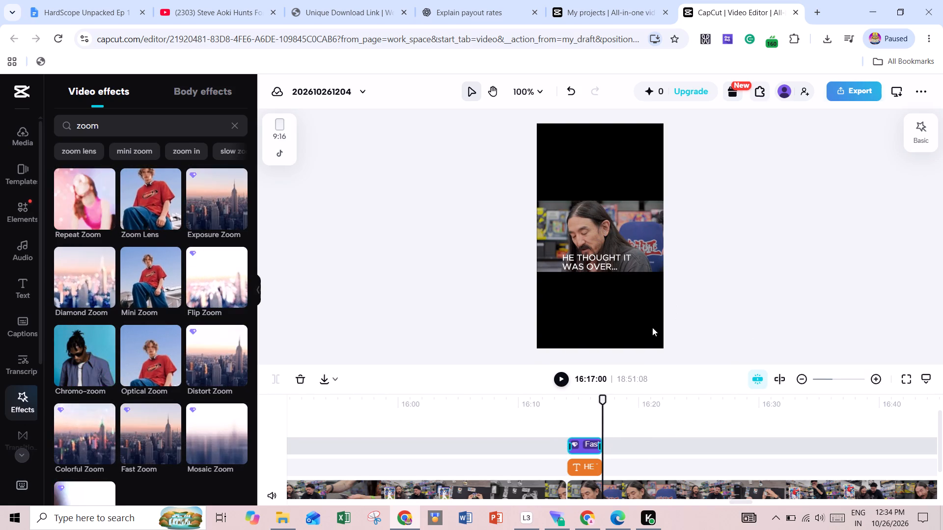
Play back the opening hook from 16:14 to review the Fast Zoom effect together with the hook text.
drag(602, 397, 567, 405)
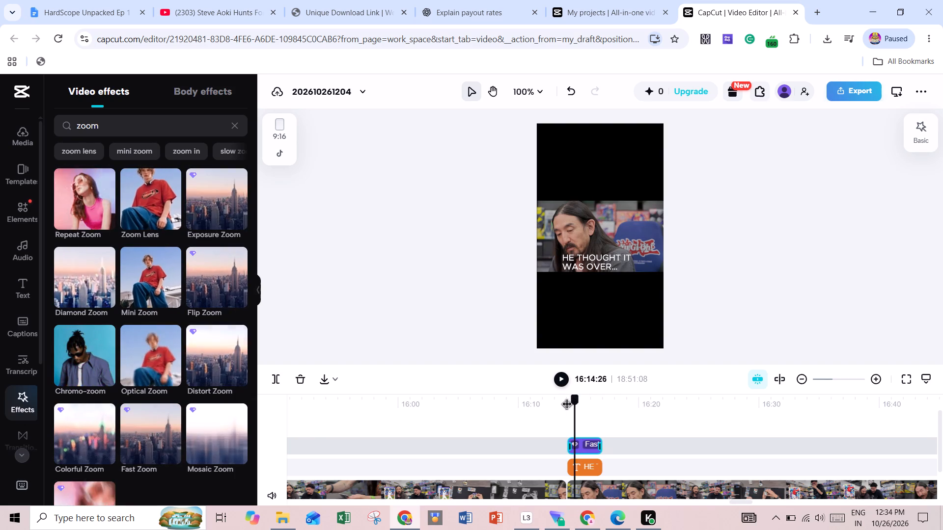
drag(567, 405, 566, 405)
click(563, 378)
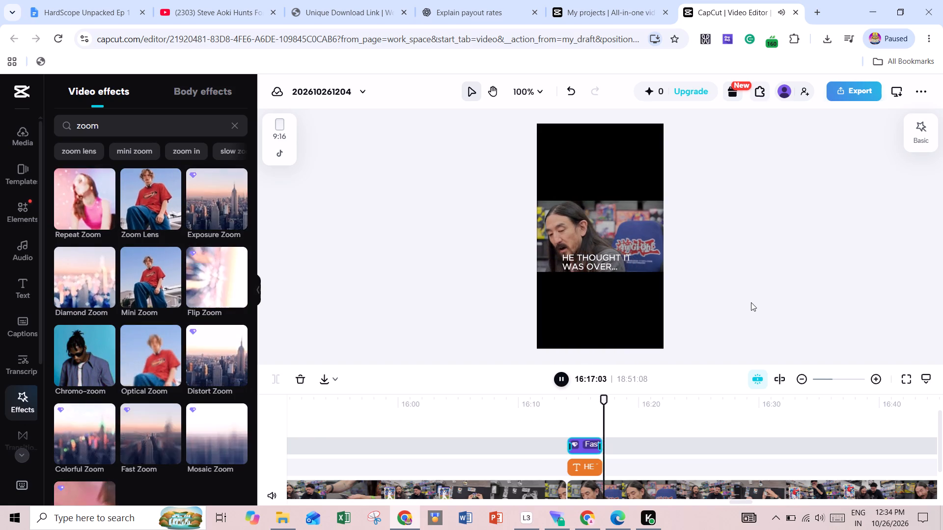
click(562, 378)
scroll(684, 322, down, 2)
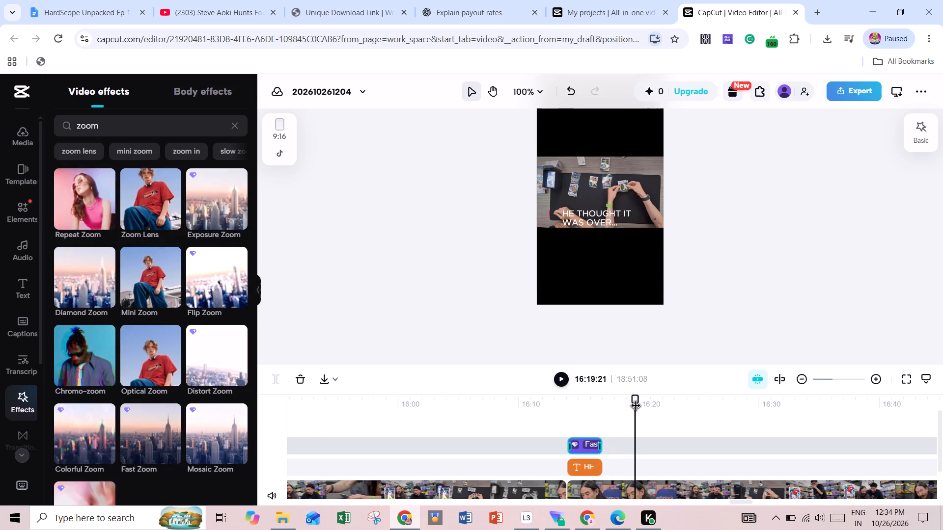
Select the hook text clip, return the playhead to 16:14:00 and enlarge the timeline area so all tracks fit.
click(591, 470)
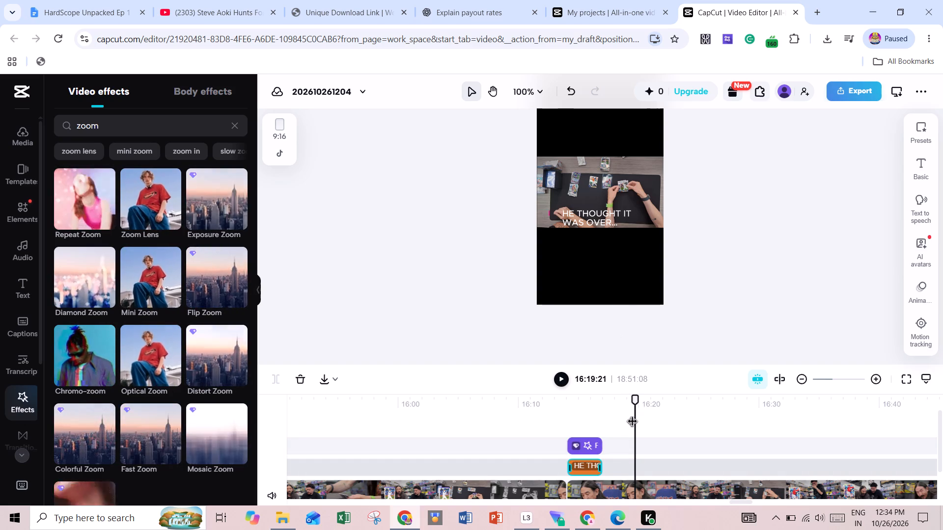
drag(638, 402, 571, 408)
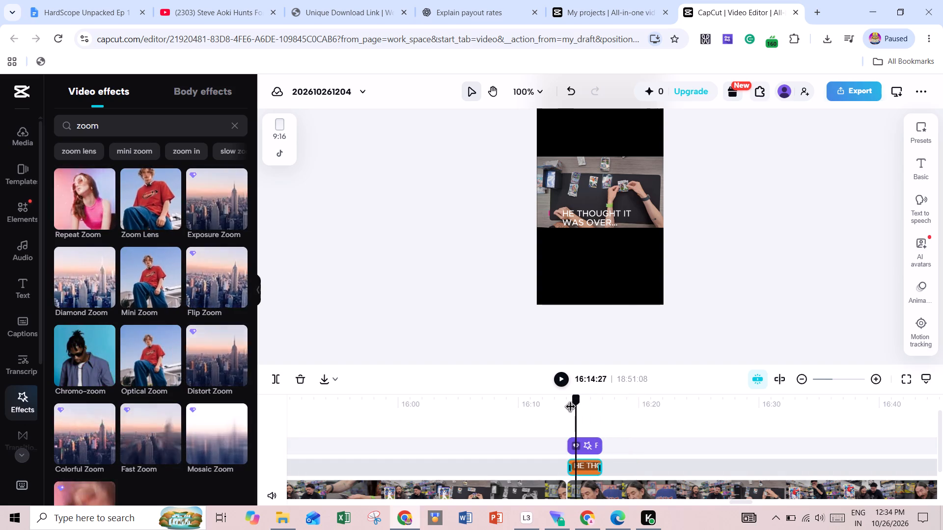
drag(571, 408, 569, 408)
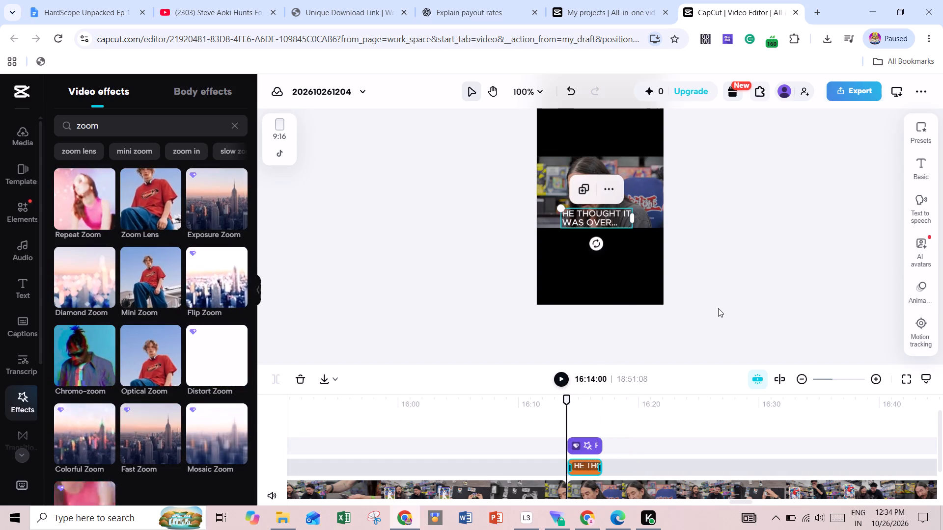
scroll(718, 308, down, 3)
scroll(718, 308, up, 3)
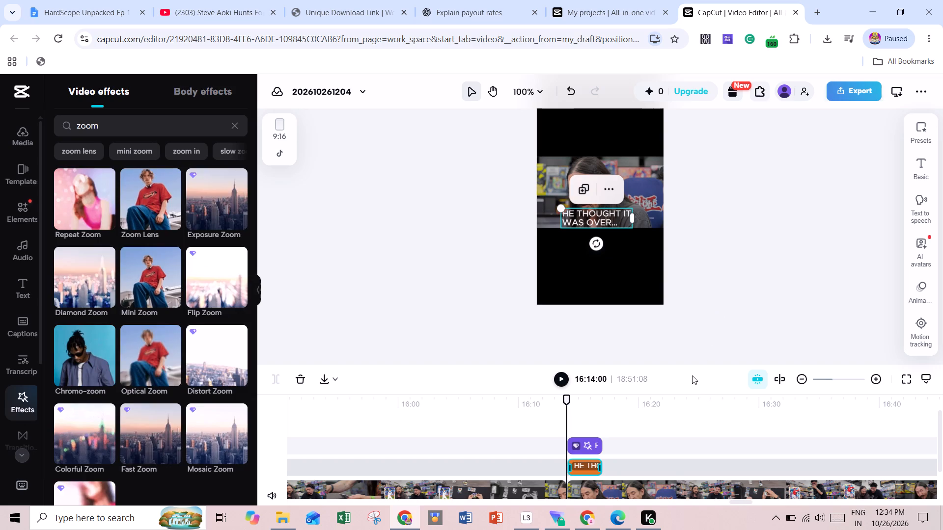
drag(687, 365, 692, 327)
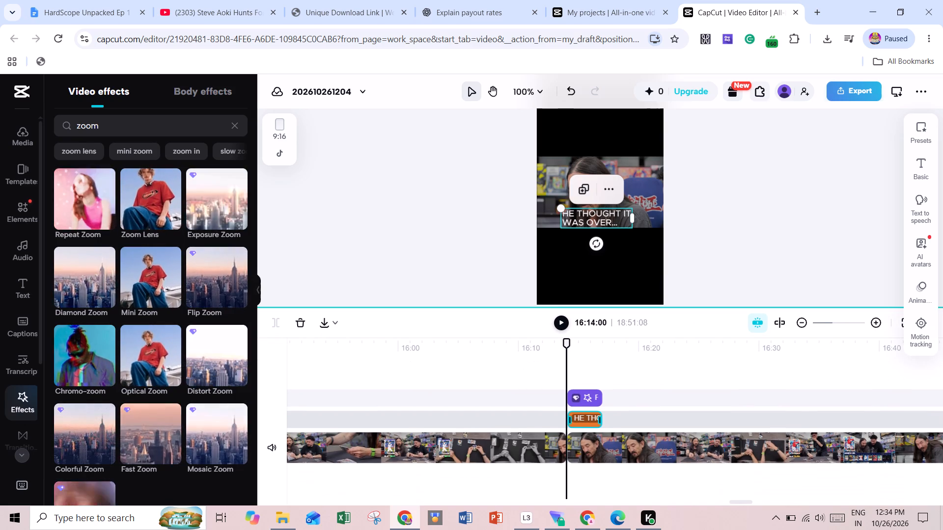
drag(692, 327, 692, 328)
click(645, 233)
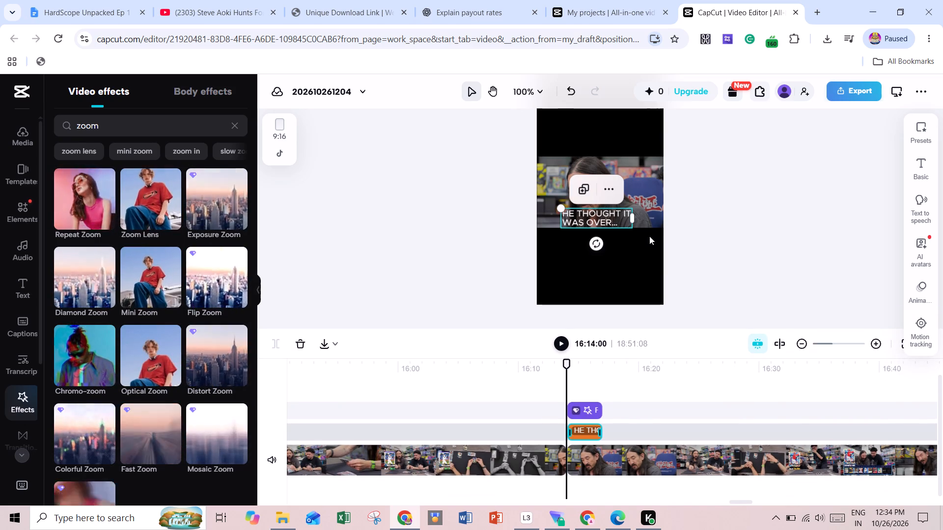
Search the video effects for "zoom in" and delete the Fast Zoom effect above the hook text clip.
click(586, 414)
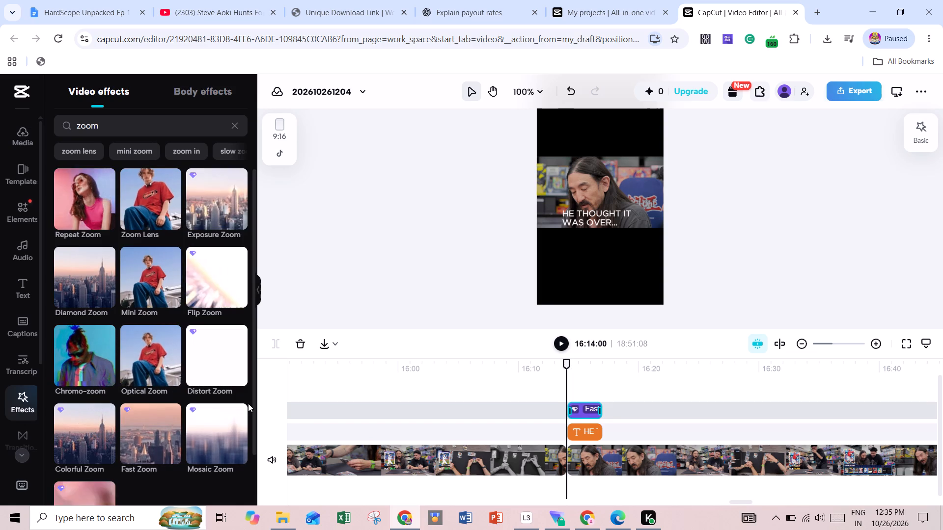
scroll(222, 410, down, 2)
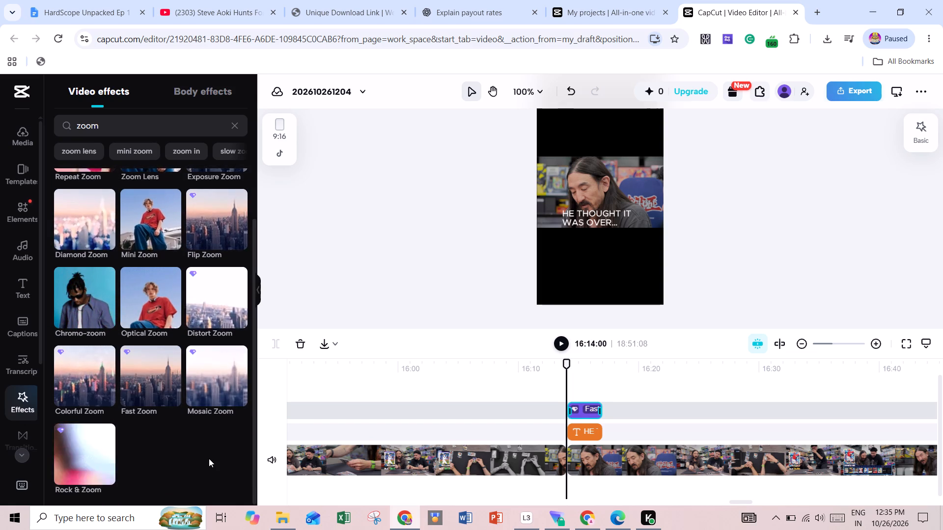
click(178, 152)
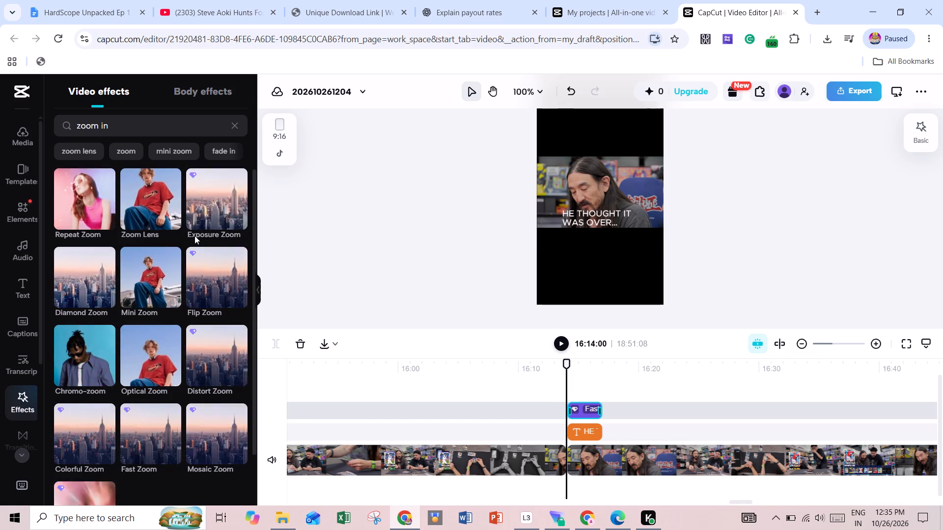
right_click(579, 409)
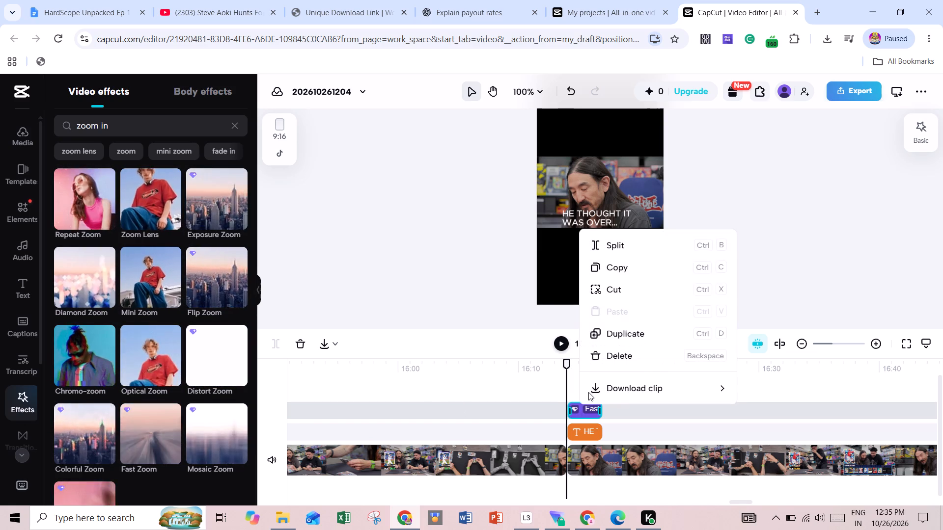
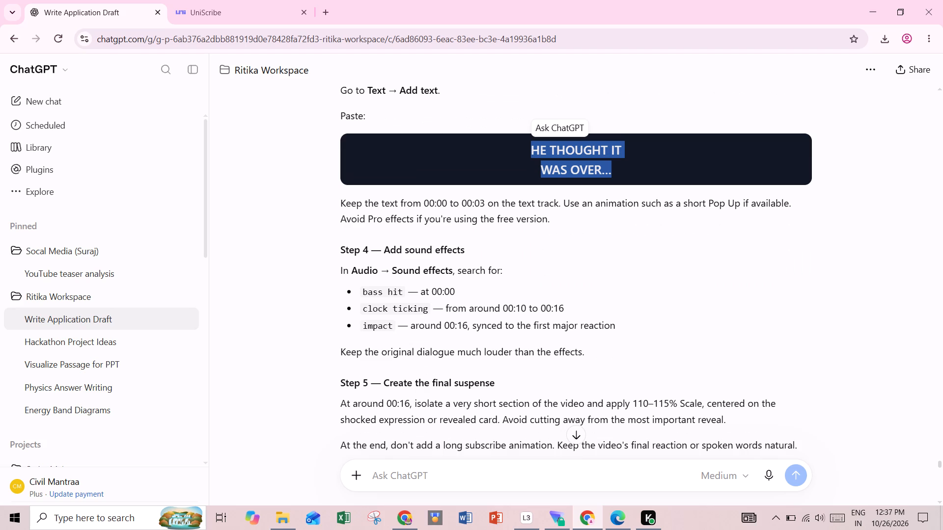
scroll(489, 330, down, 3)
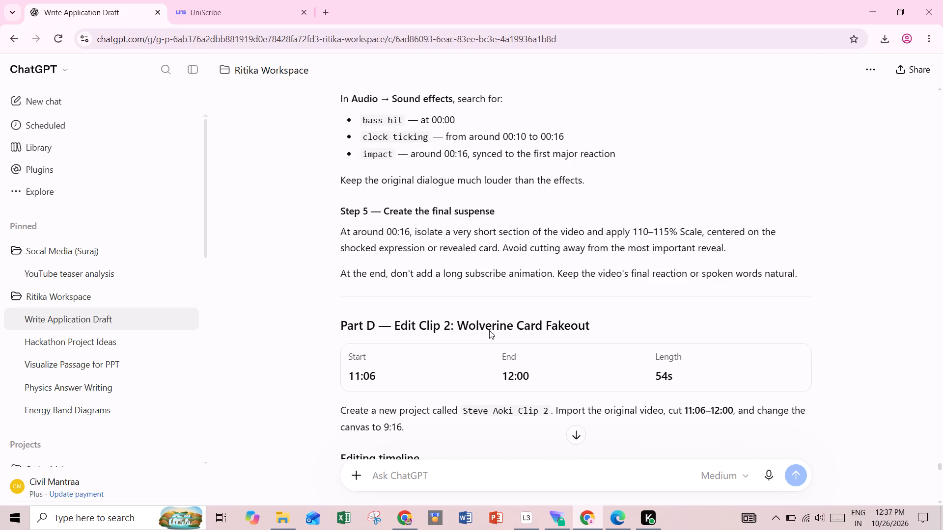
scroll(489, 330, up, 4)
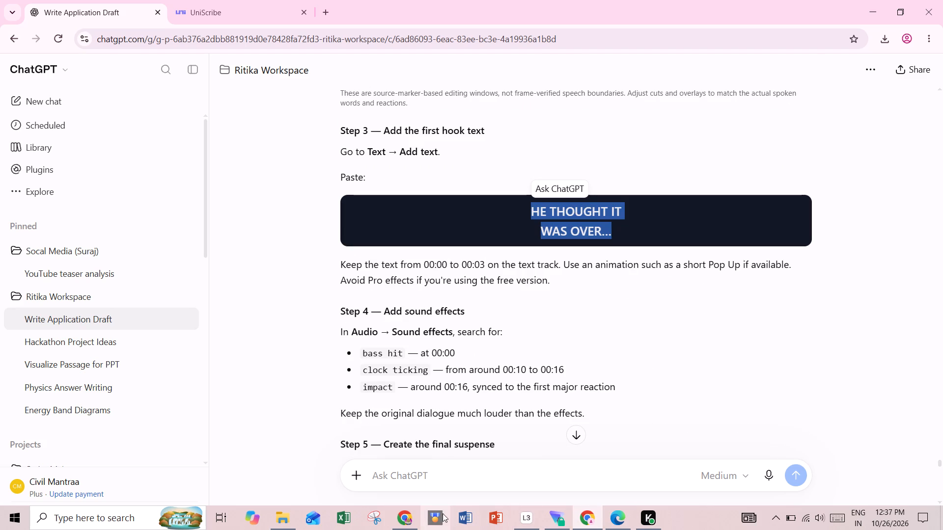
Switch to CapCut and search the music library for "bass hit".
click(403, 517)
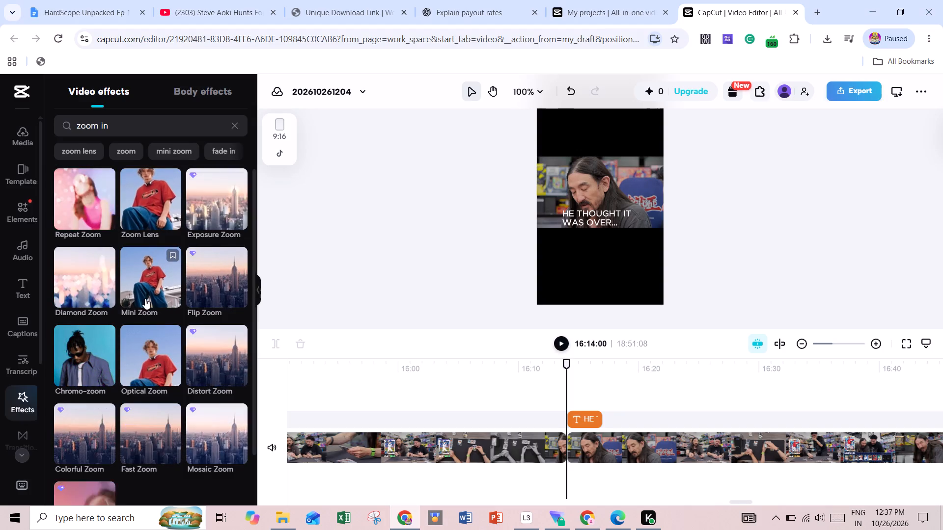
click(27, 247)
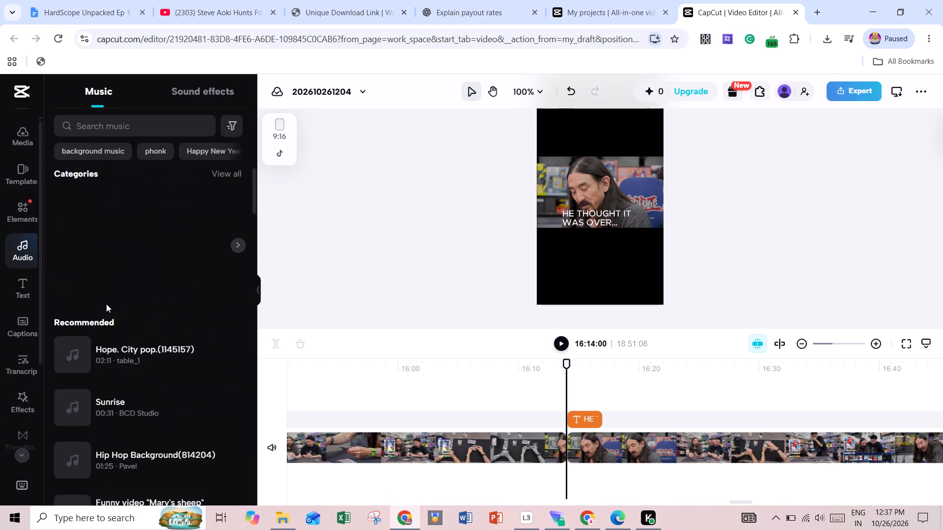
click(141, 126)
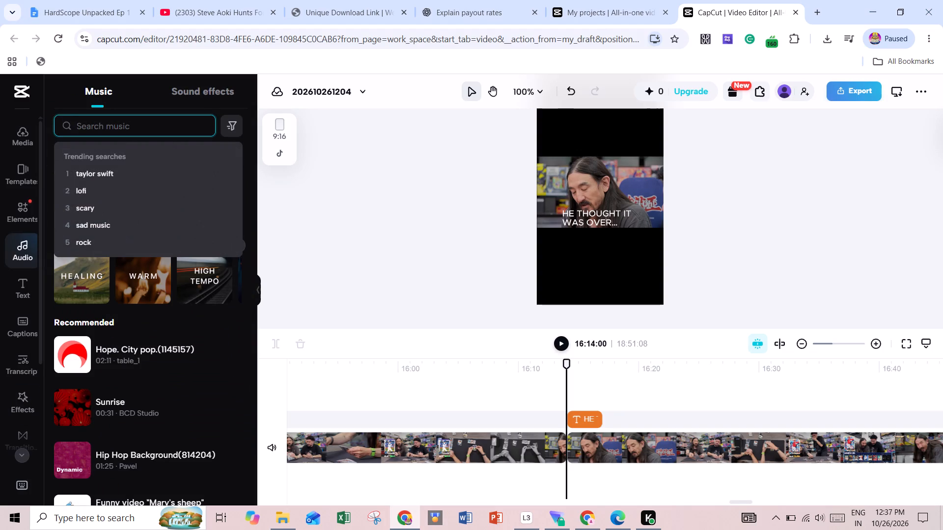
text(bass)
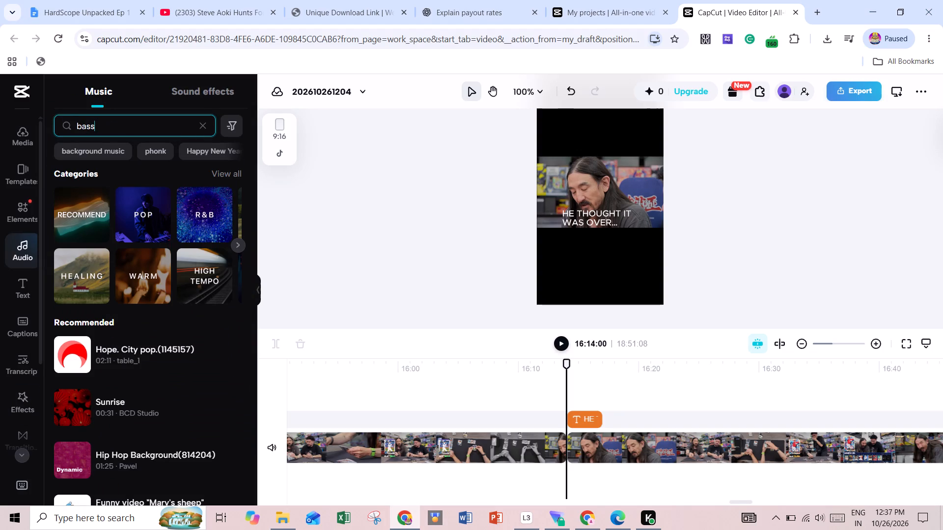
key(space)
text(hot)
key(BackSpace)
key(BackSpace)
text(it)
key(Return)
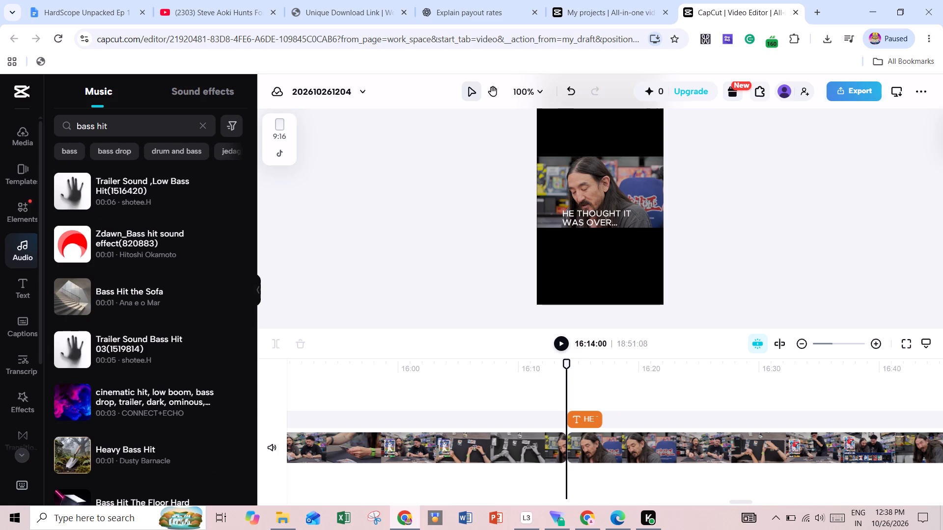
Preview the Zdawn Bass hit sound effect, Bass Hit the Sofa, Heavy Bass Hit and Trailer Sound Low Bass Hit tracks.
click(151, 255)
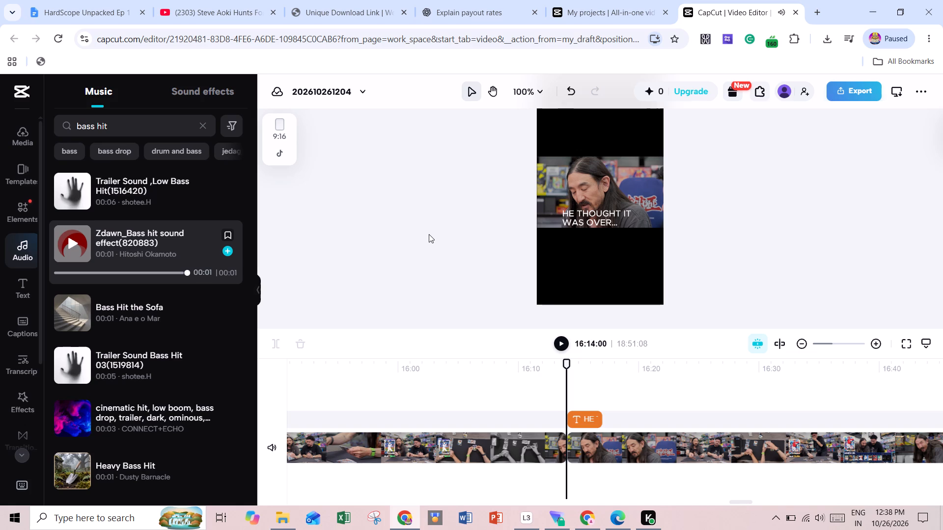
click(141, 250)
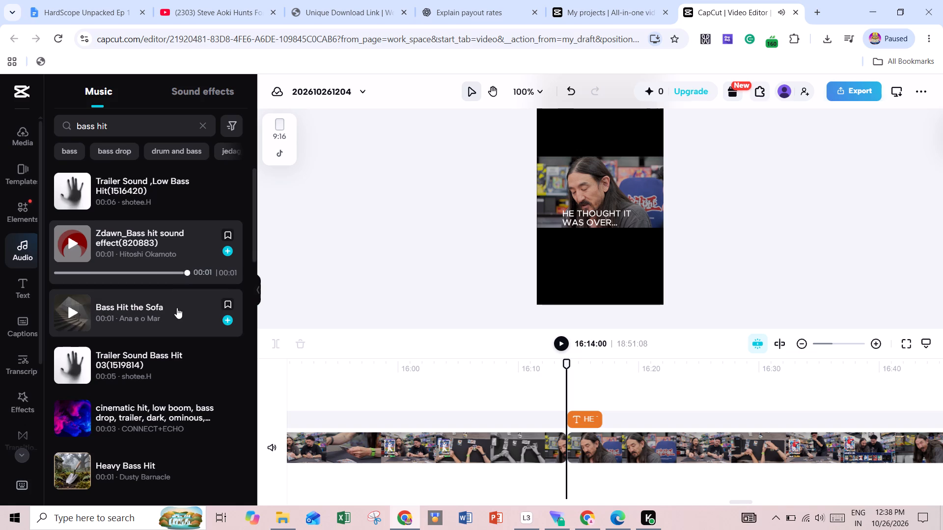
click(165, 310)
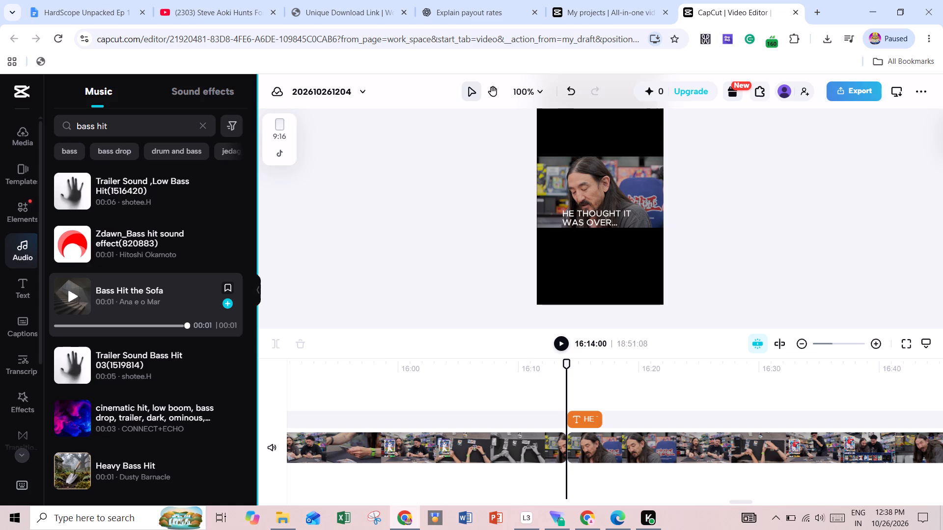
click(121, 301)
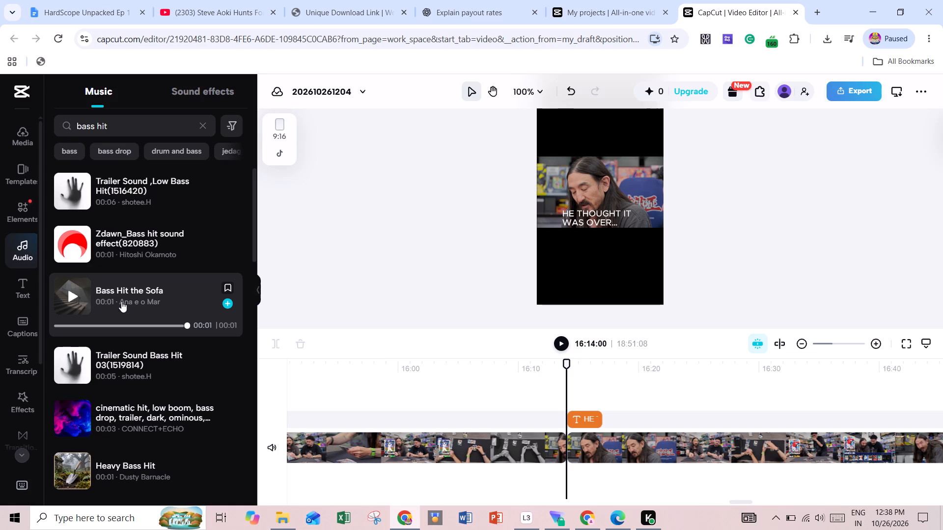
click(77, 295)
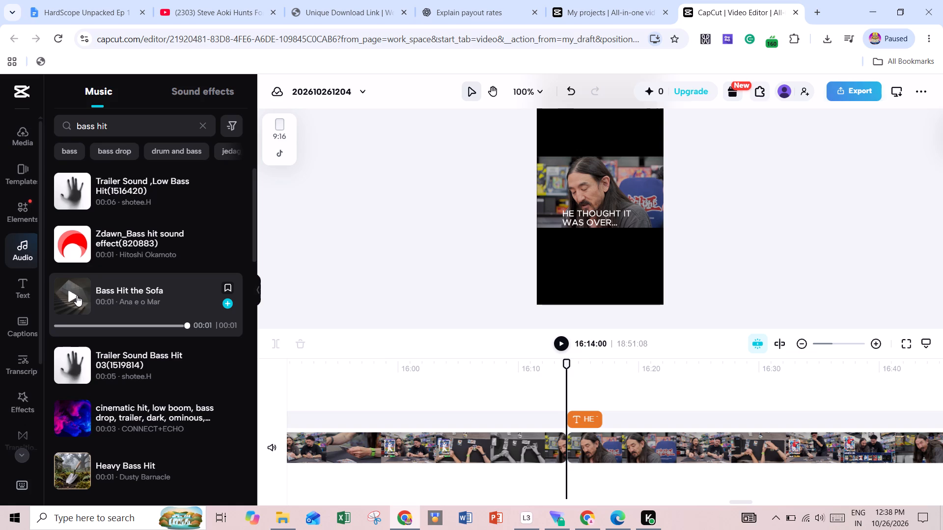
click(77, 295)
drag(187, 326, 42, 326)
drag(42, 326, 24, 326)
click(74, 300)
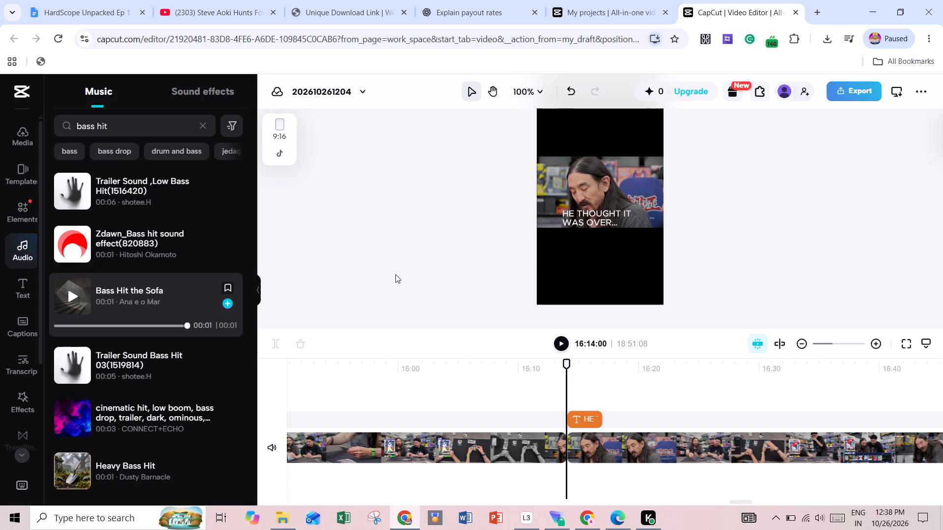
drag(187, 324, 55, 326)
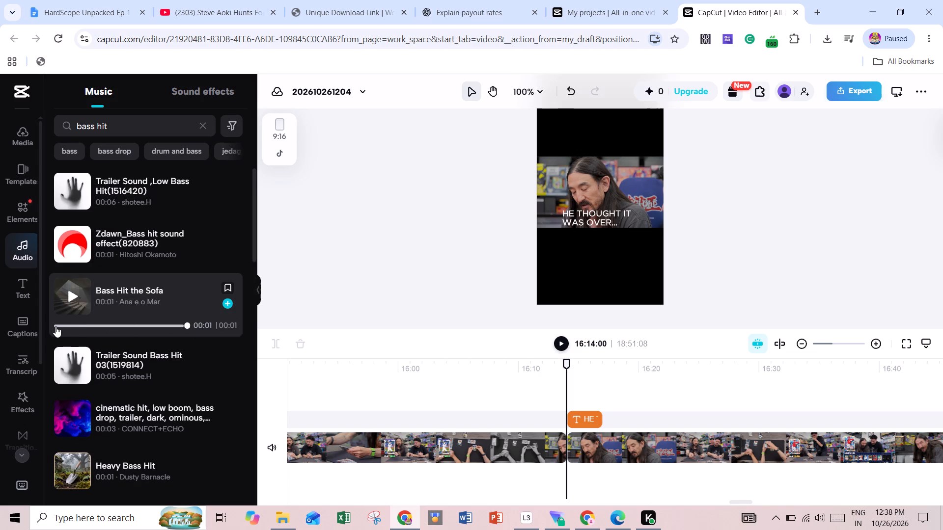
click(152, 476)
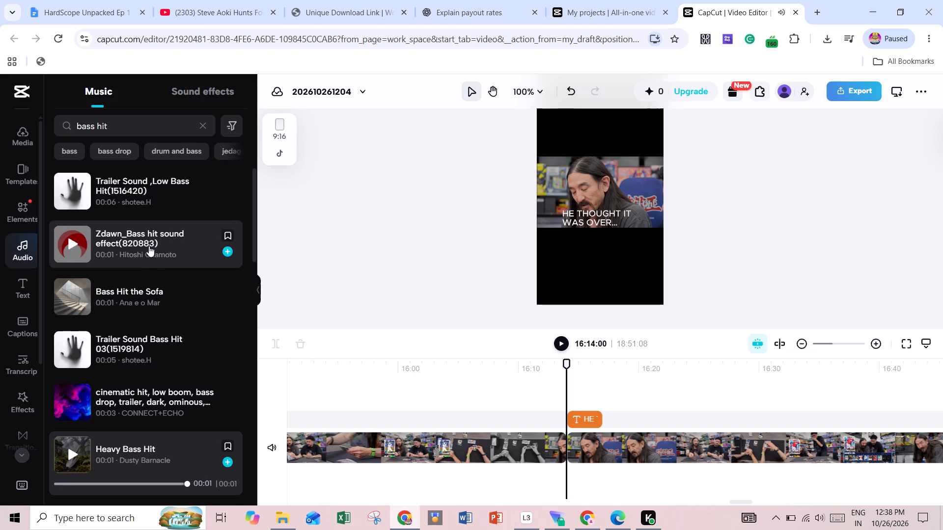
click(143, 190)
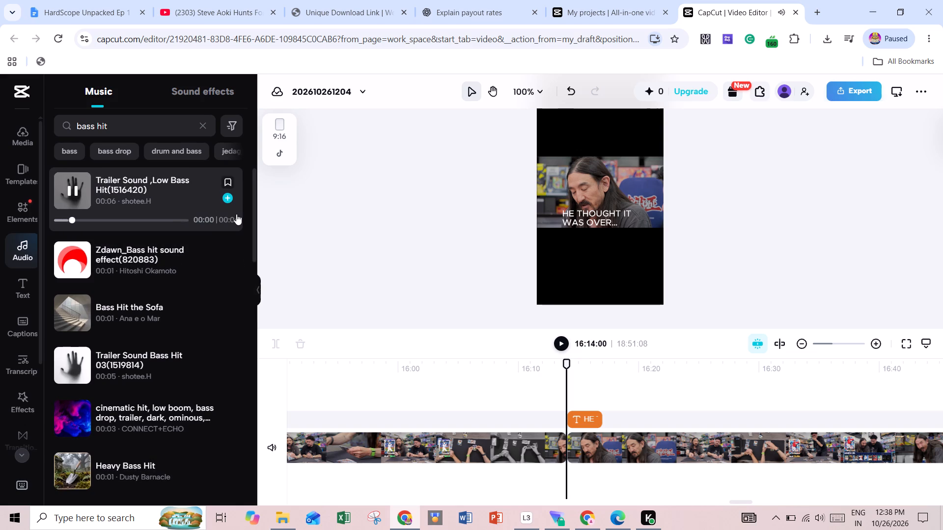
click(134, 263)
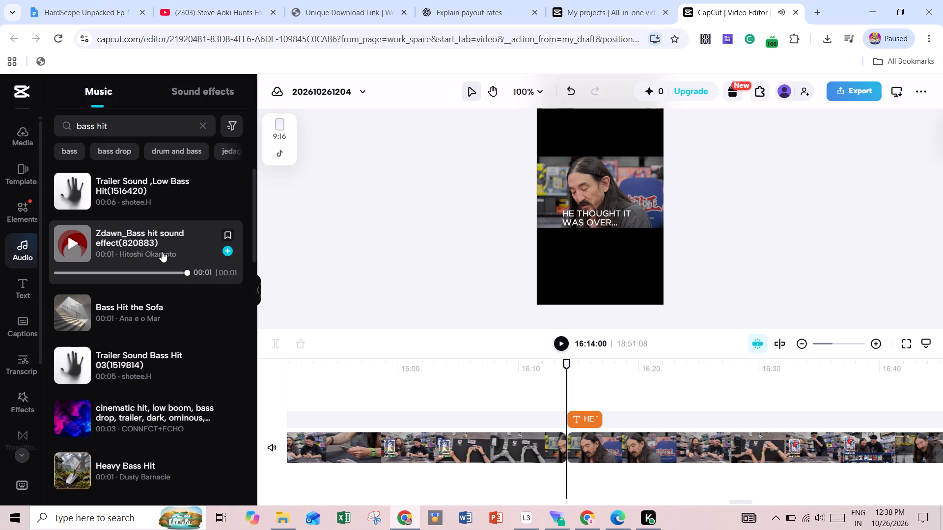
click(150, 256)
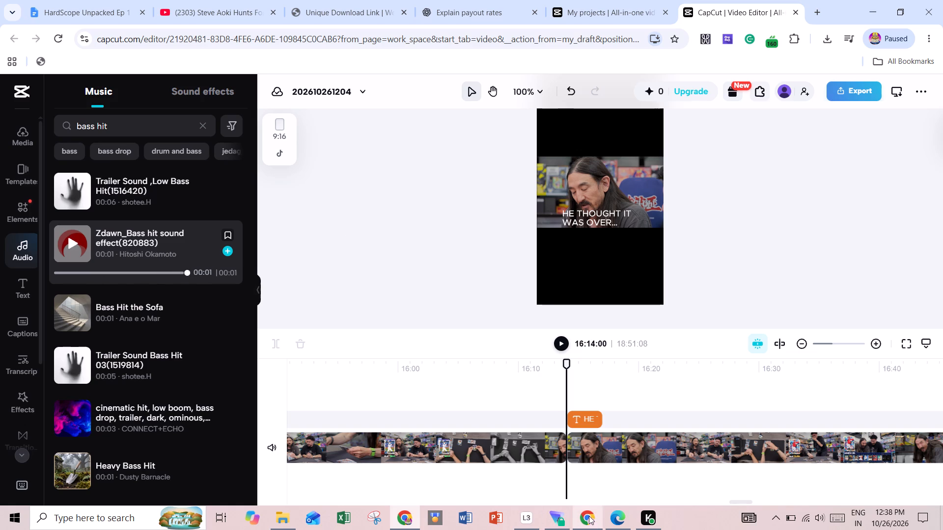
Switch to the ChatGPT plan and check the sound effects listed in Step 4.
click(619, 511)
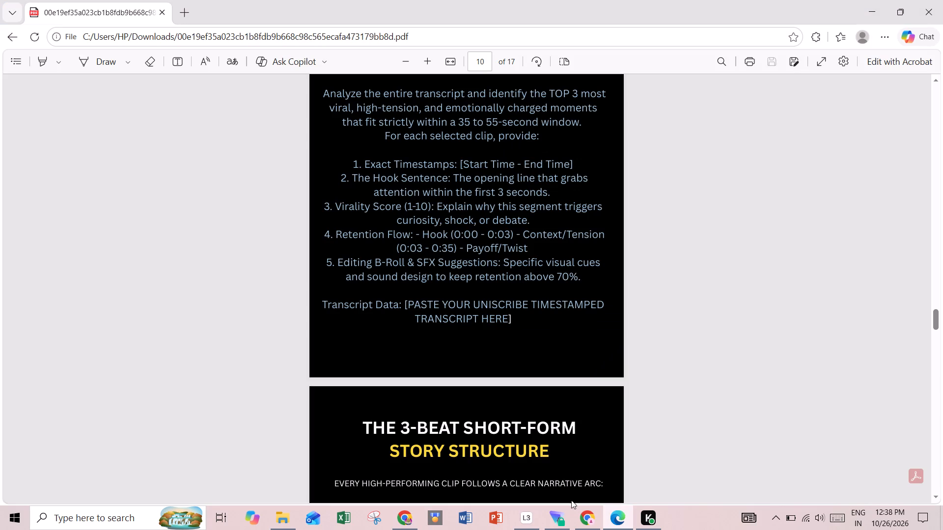
click(408, 515)
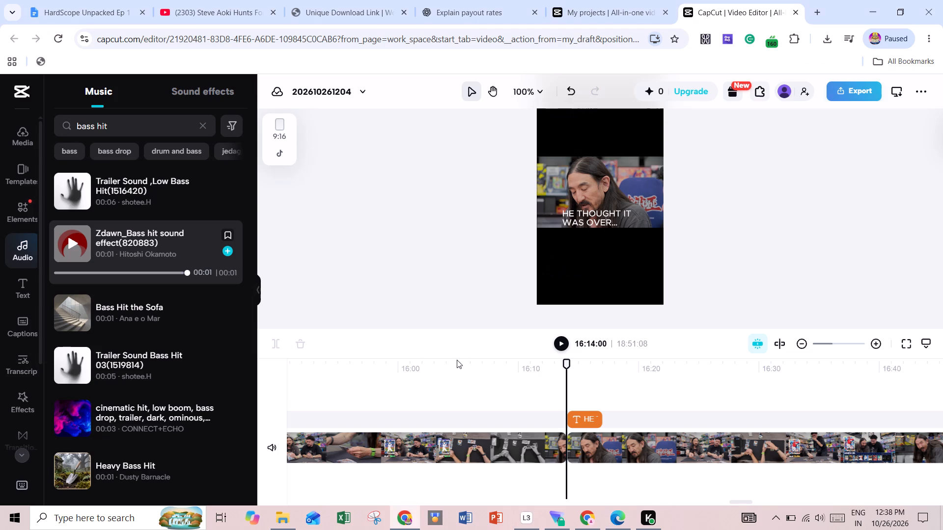
click(588, 523)
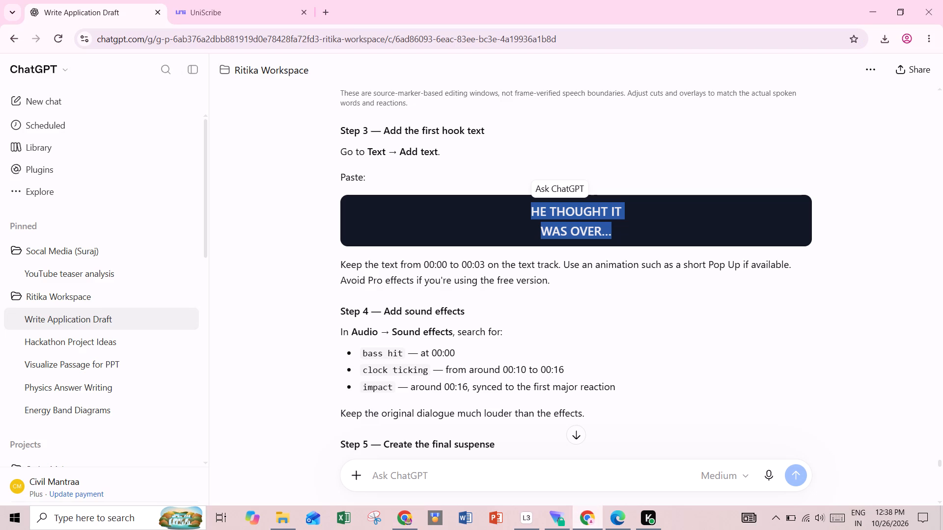
Return to CapCut and preview the Heavy Bass Hit track among the bass hit results.
click(416, 513)
scroll(150, 319, down, 2)
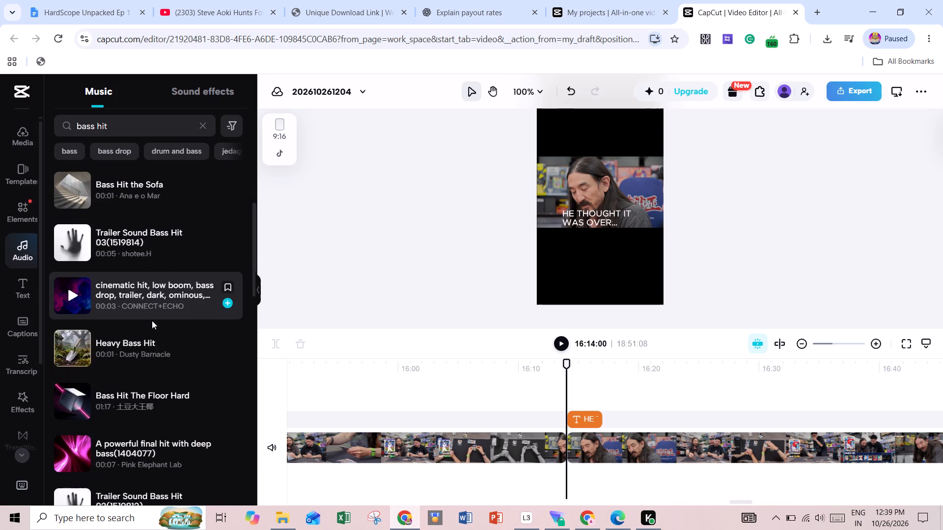
click(132, 353)
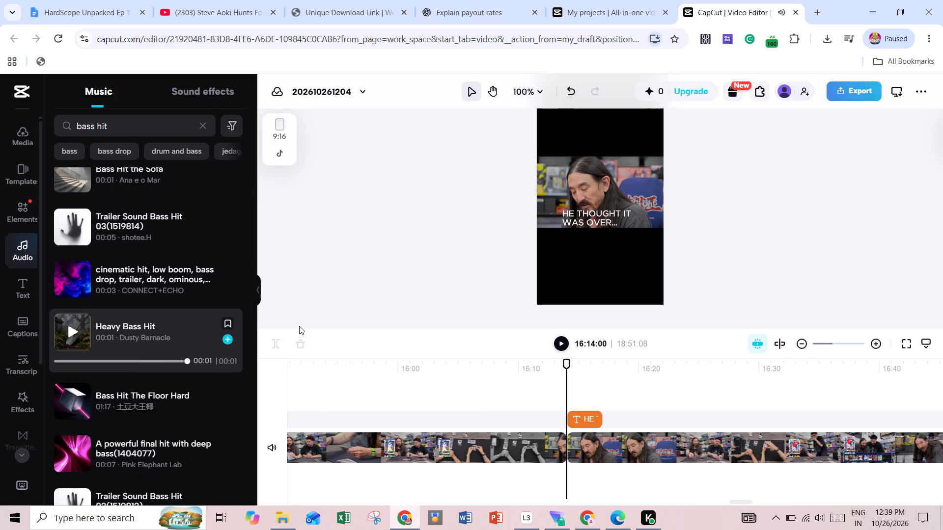
Set the system speaker volume to 69.
click(819, 518)
click(859, 488)
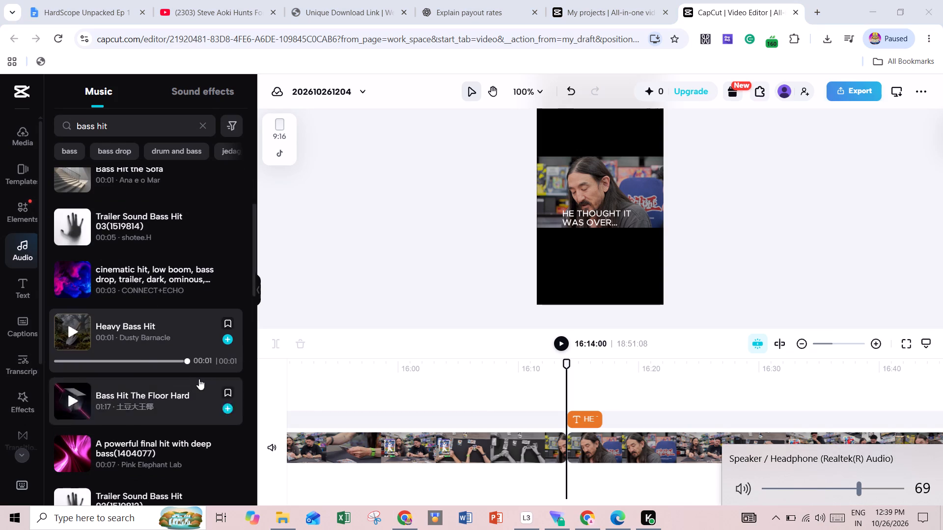
Preview Heavy Bass Hit, Bass Hit The Floor Hard, Trailer Sound Bass Hit 02 and Pintail Pals' Bass Hit, and browse the remaining results.
click(76, 326)
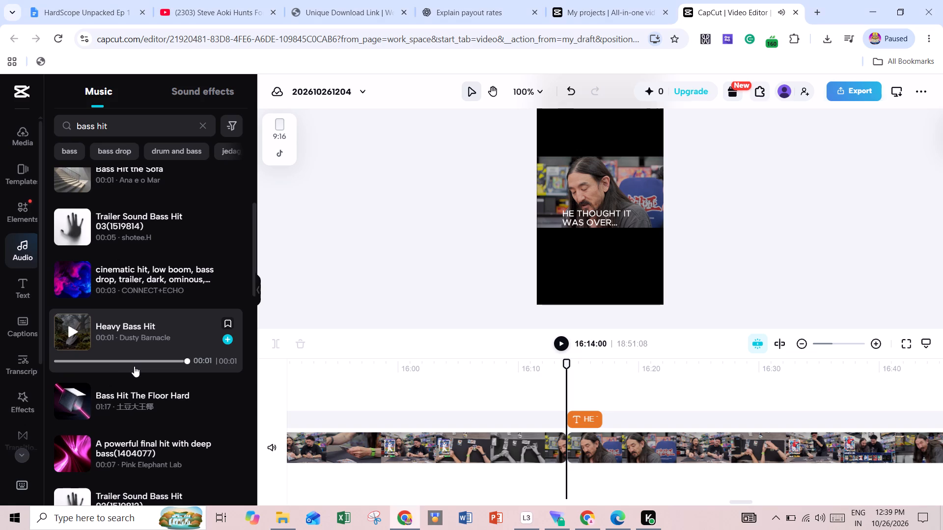
click(134, 400)
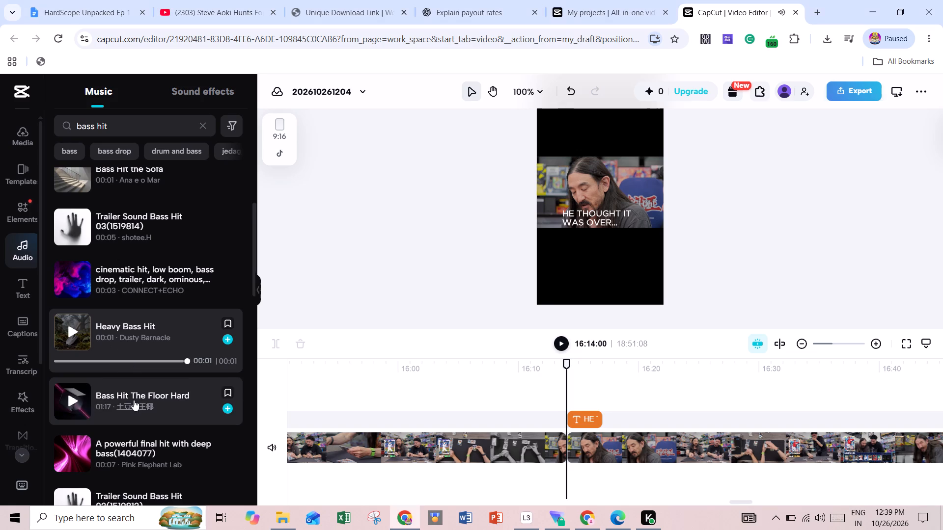
click(74, 385)
scroll(155, 367, down, 1)
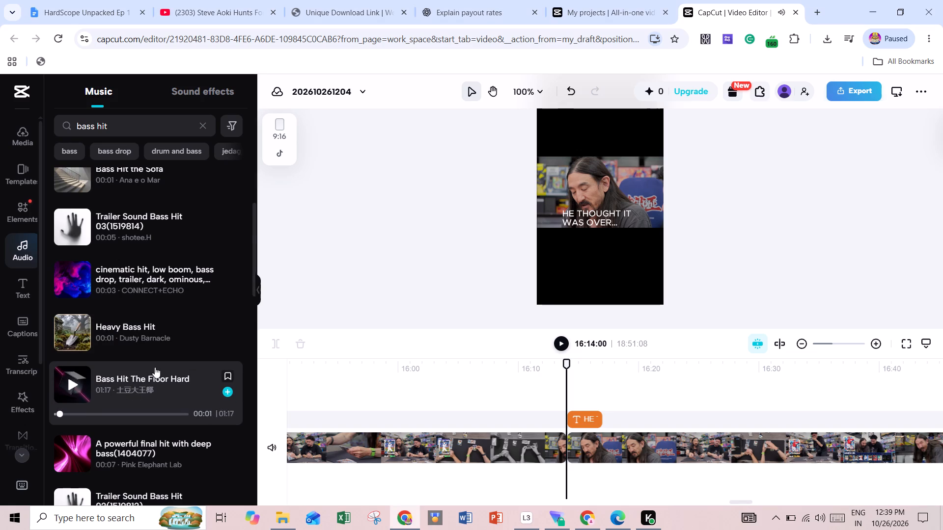
scroll(155, 367, down, 1)
click(149, 395)
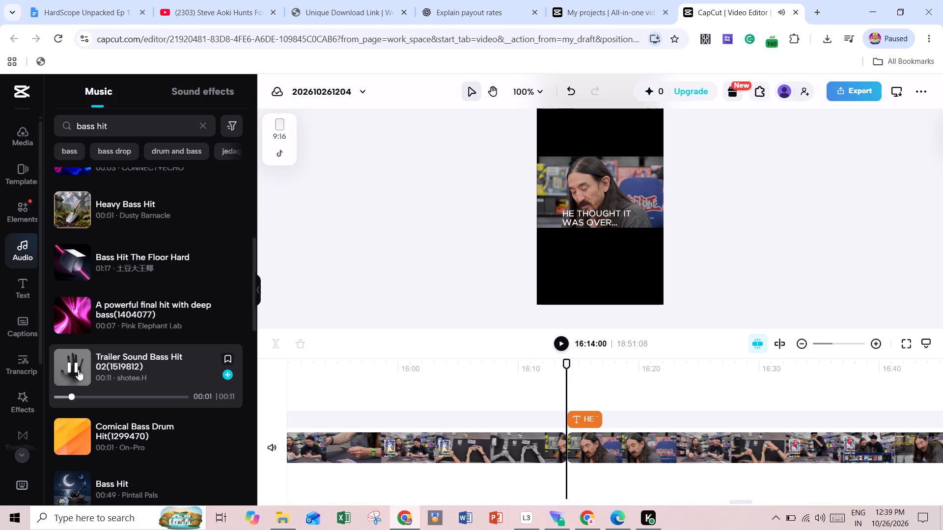
click(139, 477)
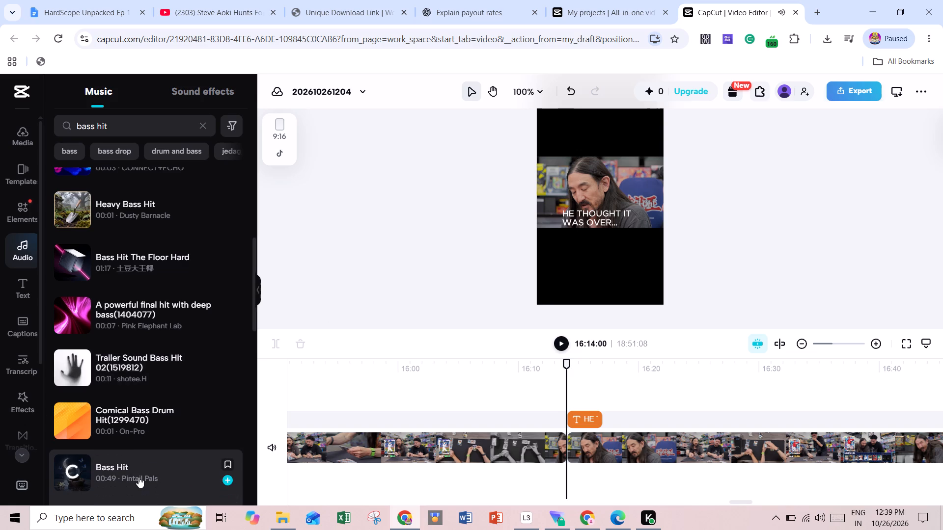
click(73, 471)
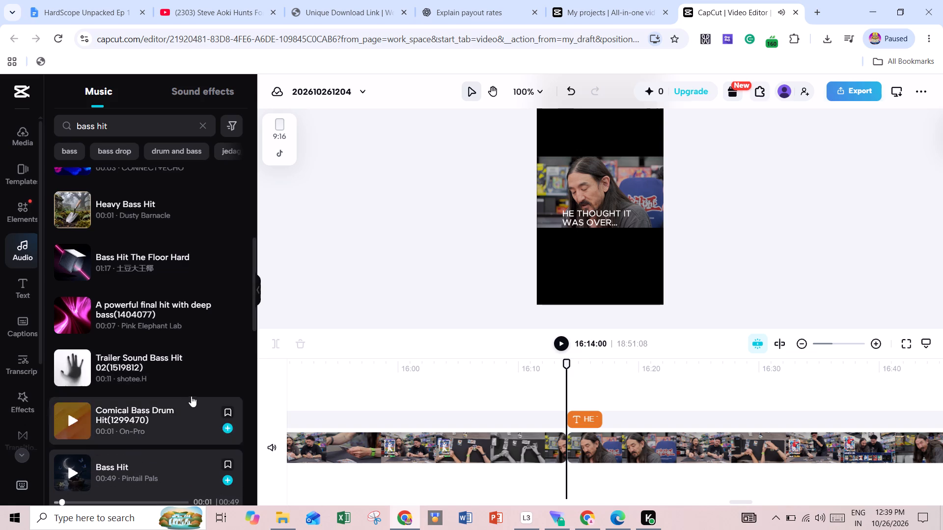
scroll(191, 396, down, 3)
scroll(138, 412, down, 3)
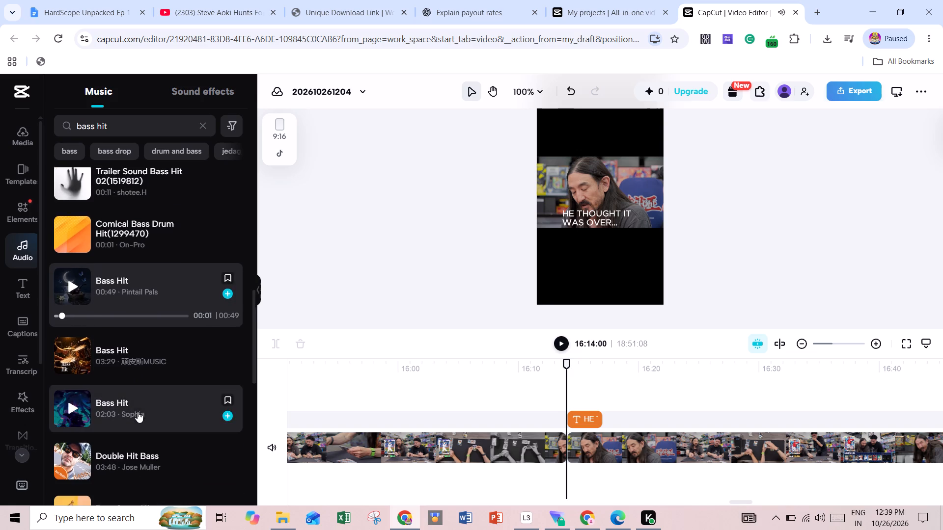
scroll(138, 412, down, 2)
scroll(138, 412, up, 19)
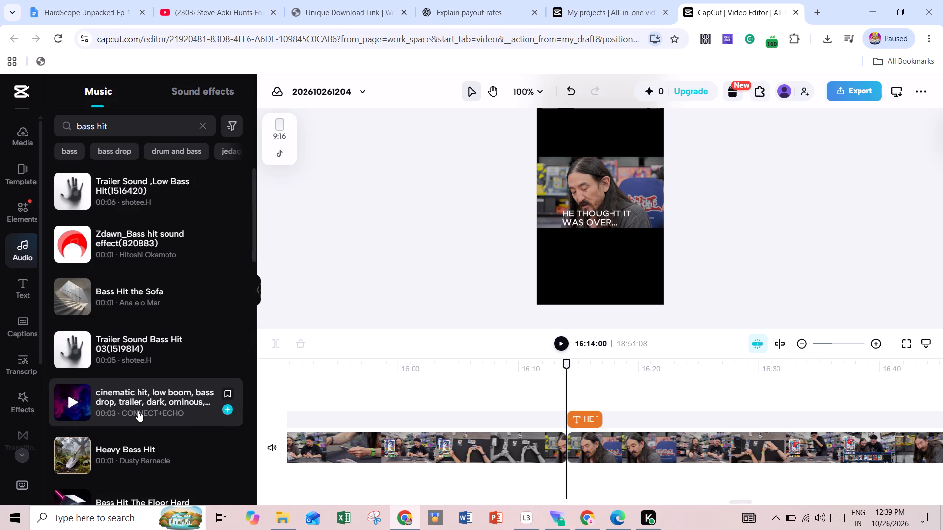
Compare the Trailer Sound Low Bass Hit and Zdawn_Bass hit sound effect tracks by previewing each again.
click(143, 189)
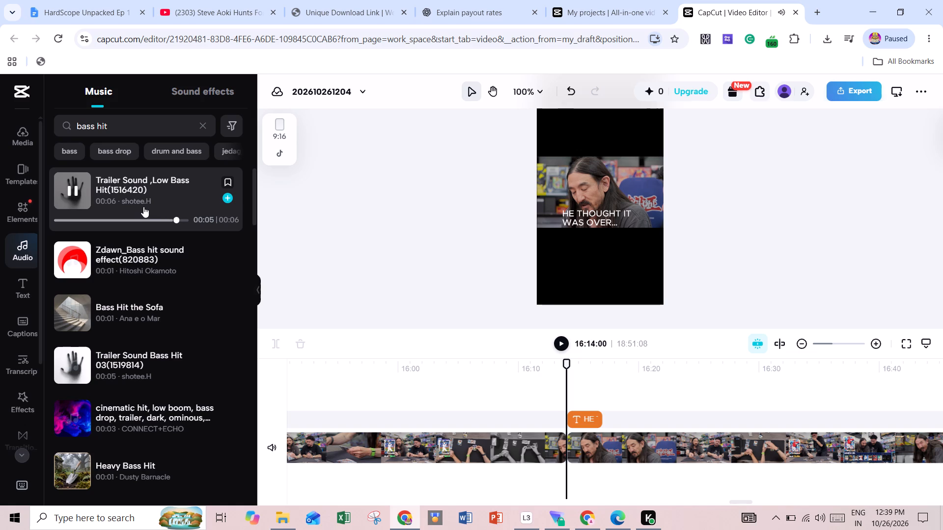
click(140, 265)
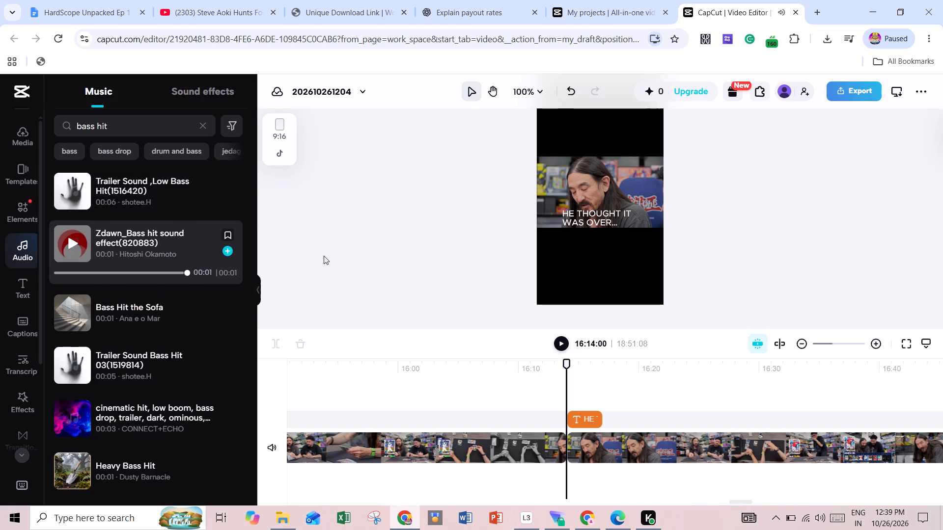
click(140, 204)
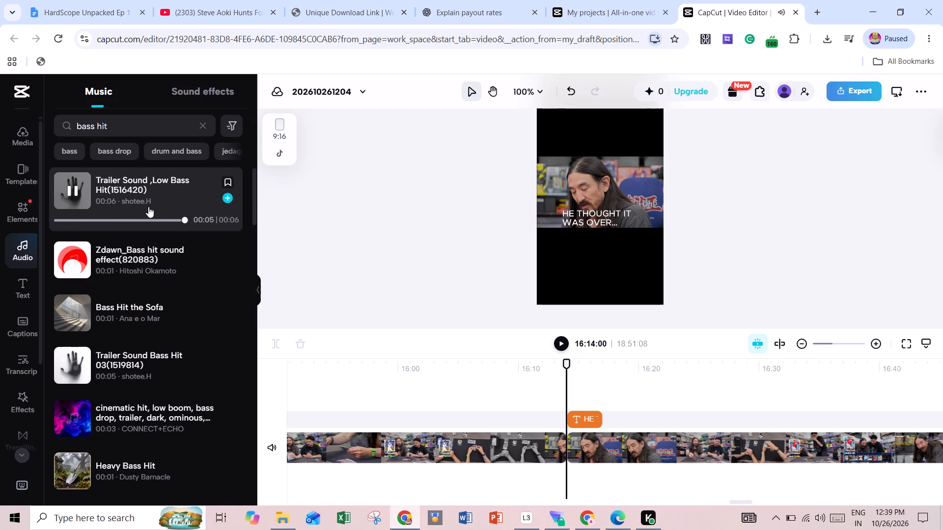
click(144, 257)
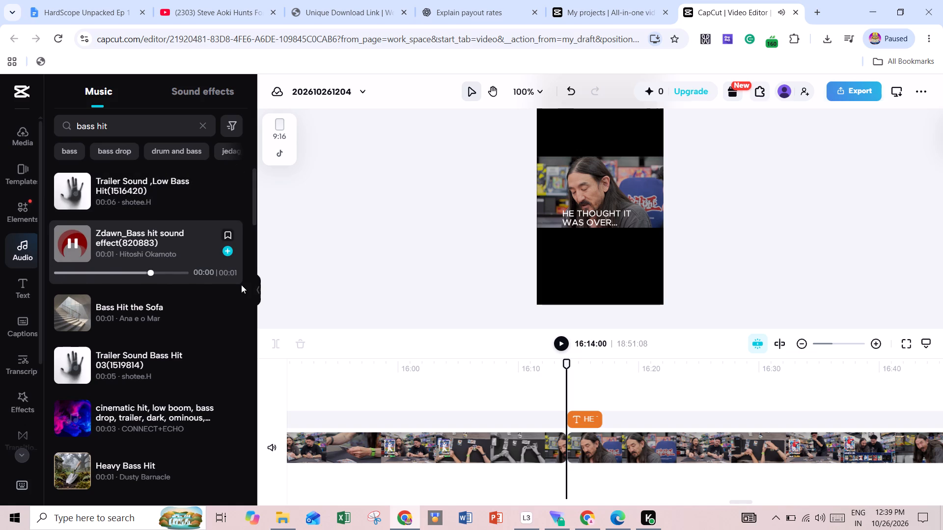
Add the Zdawn_Bass hit sound effect to the timeline at 16:14:00, aligned with the start of the hook text.
drag(145, 256, 498, 387)
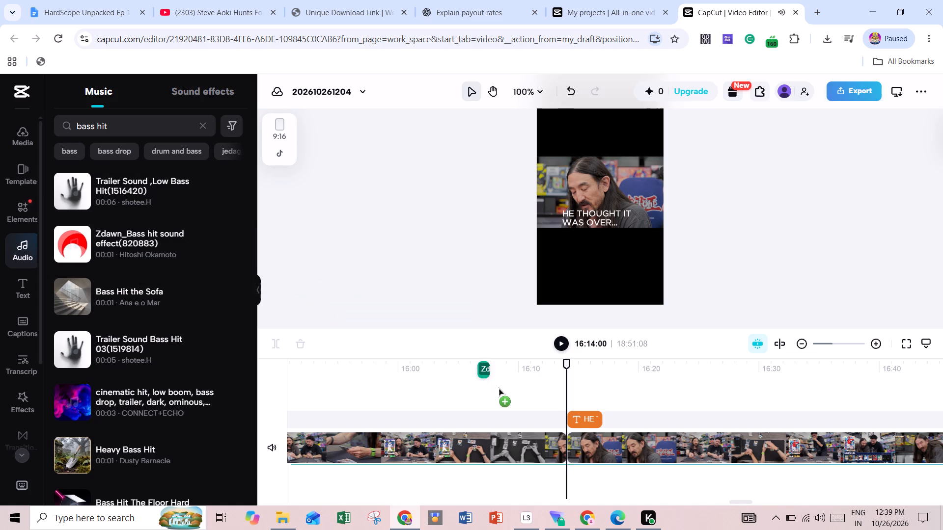
drag(498, 387, 566, 415)
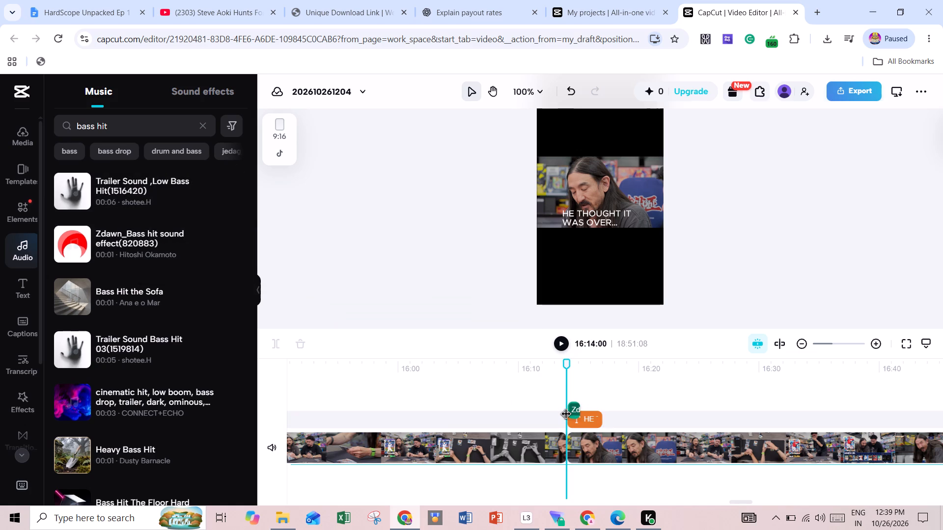
drag(566, 415, 566, 414)
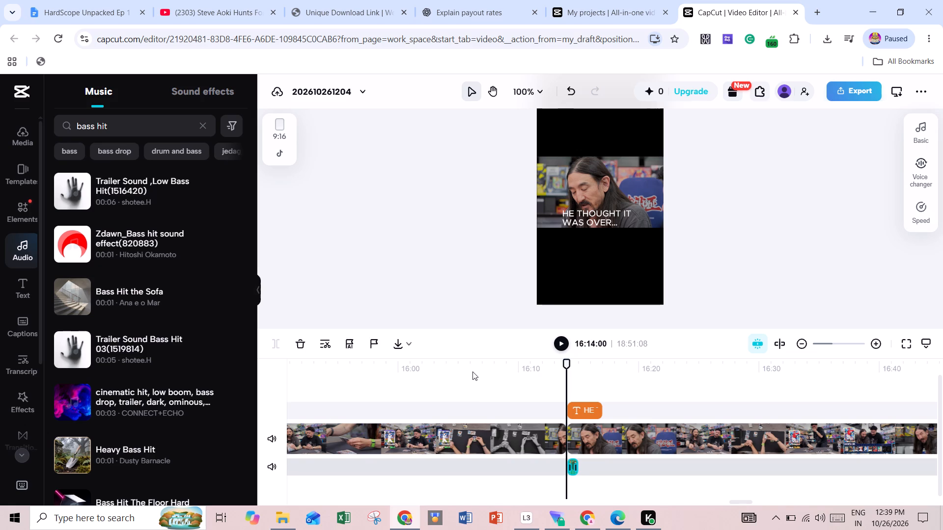
Play the opening hook with the bass hit from 16:14:00 and return the playhead to that point.
click(556, 343)
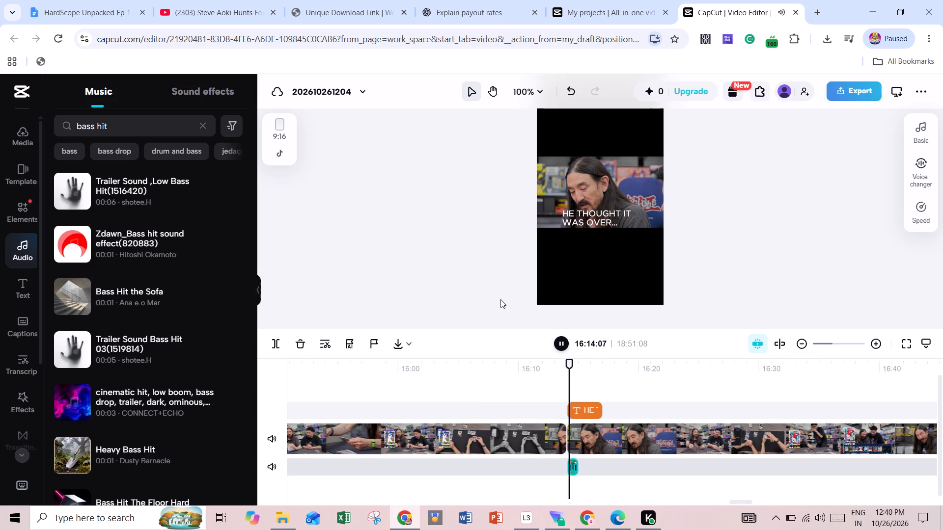
click(557, 344)
drag(598, 365, 569, 371)
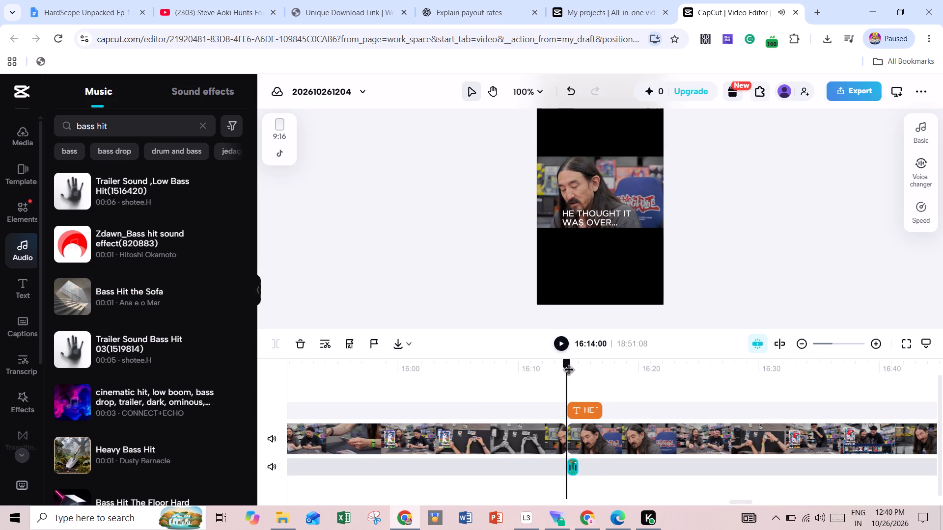
drag(569, 371, 568, 371)
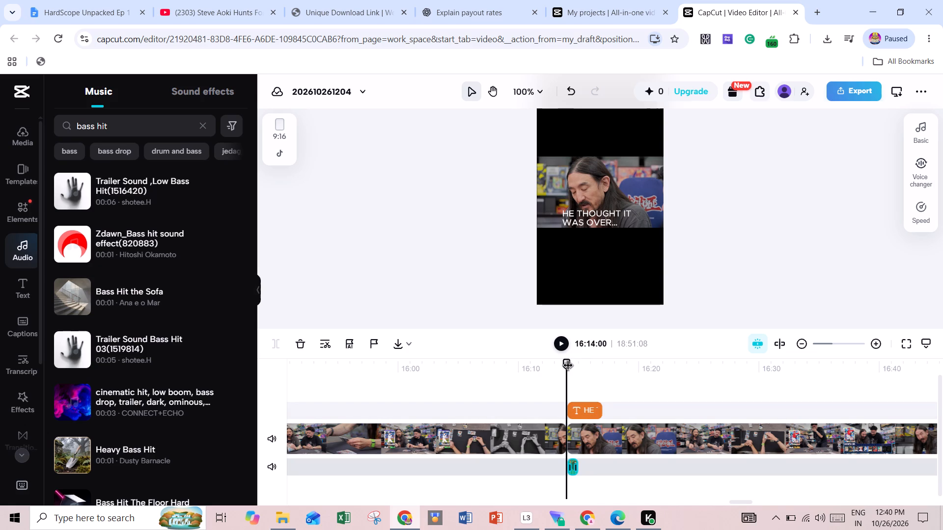
Lower the volume of the bass hit clip on the timeline to about -21 dB.
click(572, 470)
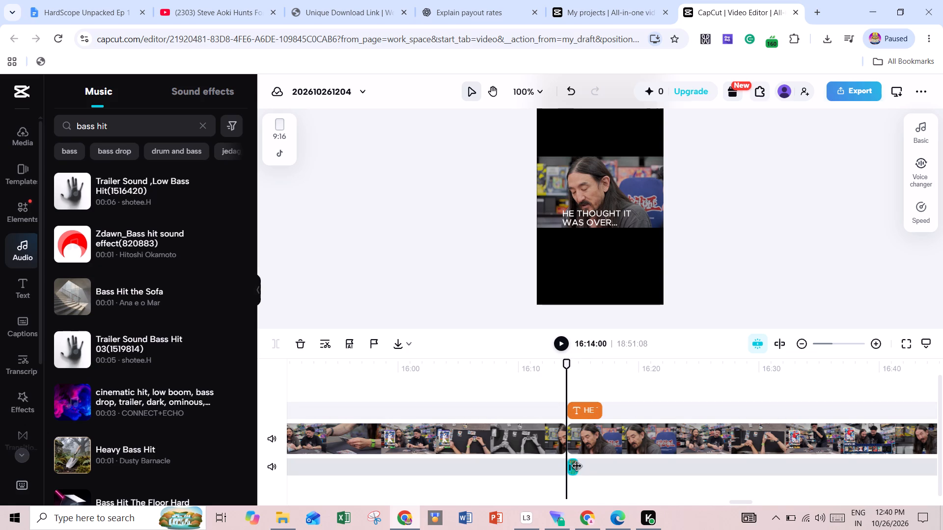
click(577, 467)
click(929, 140)
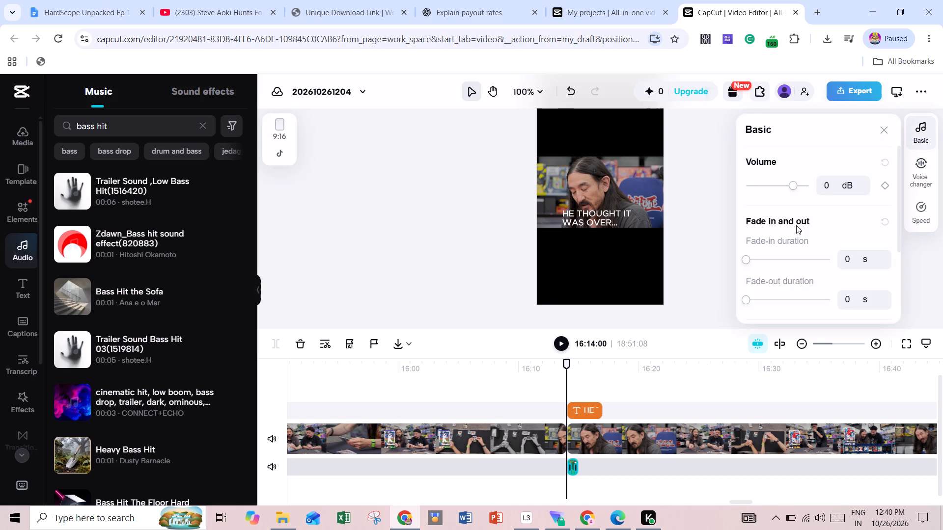
drag(794, 186, 794, 186)
drag(794, 186, 777, 187)
Play the opening hook from 16:14:00 to check the bass hit's level.
click(559, 341)
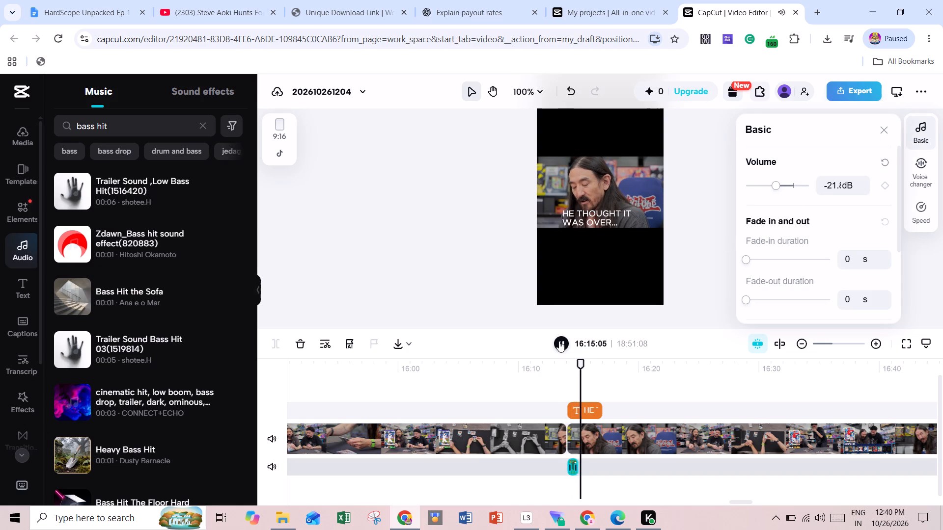
click(559, 341)
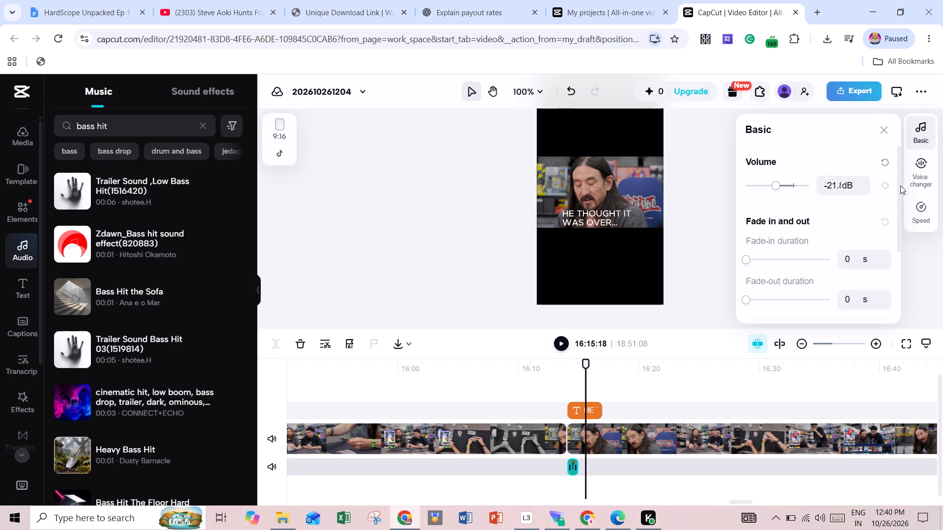
Look through the bass hit clip's voice changer settings, speed settings and available clip actions.
click(920, 185)
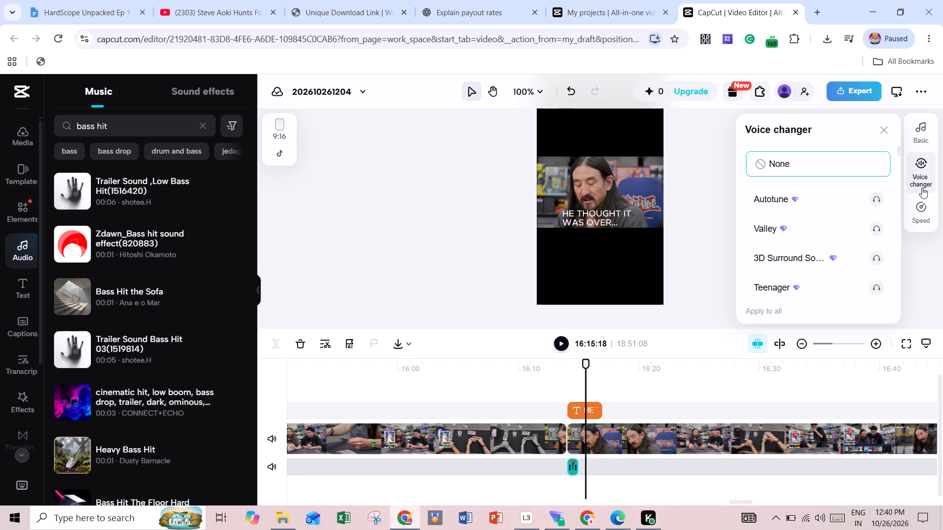
click(923, 228)
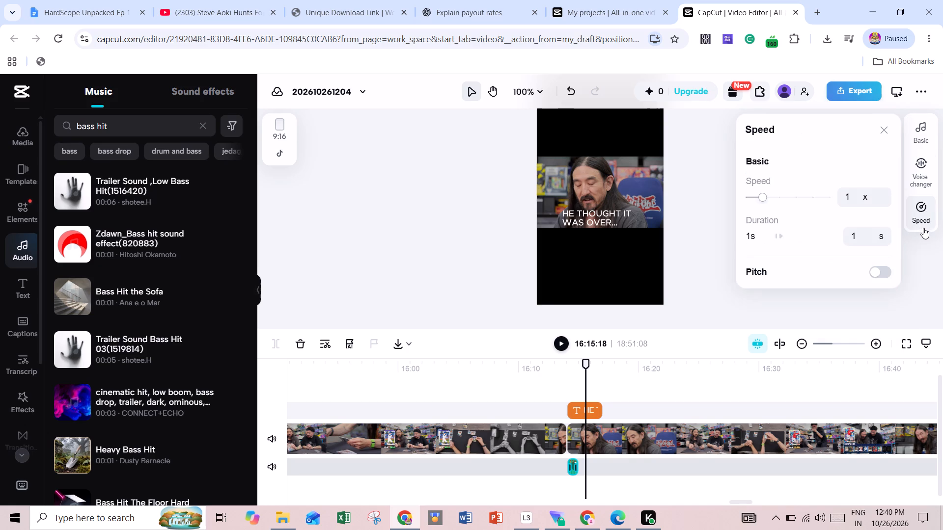
click(779, 236)
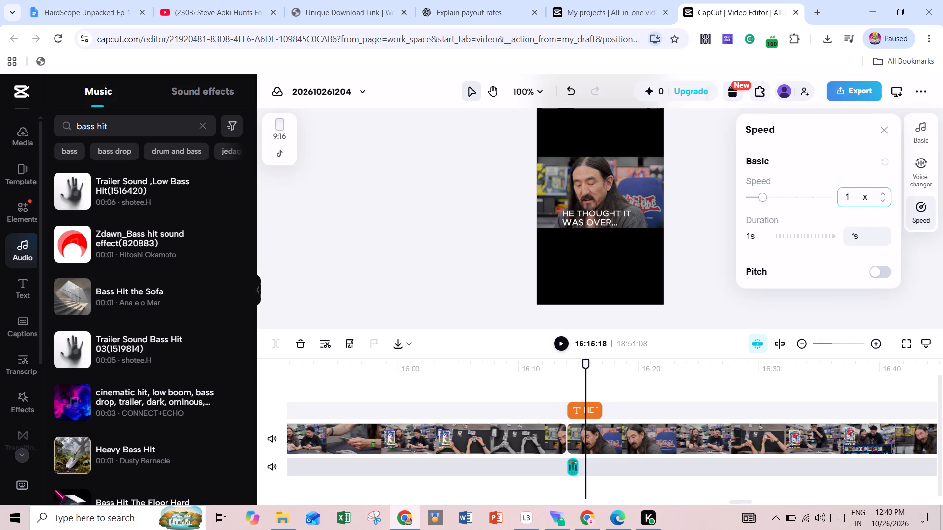
click(569, 464)
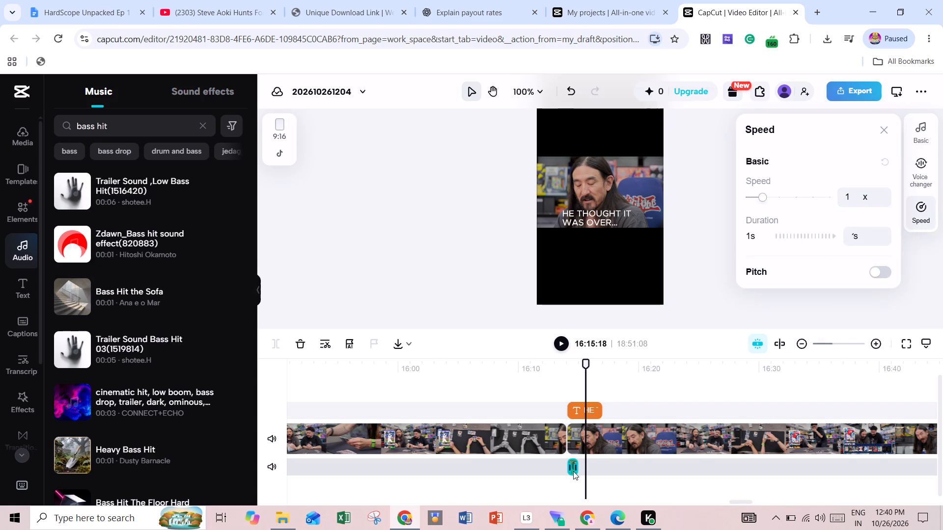
click(573, 467)
right_click(573, 467)
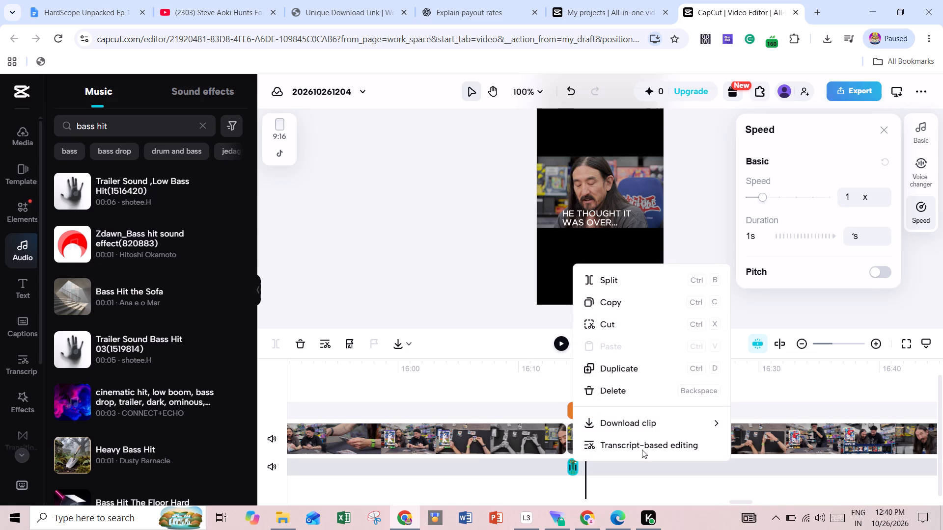
click(661, 477)
Return the playhead to 16:14:00 and select the bass hit clip on the audio track.
click(580, 463)
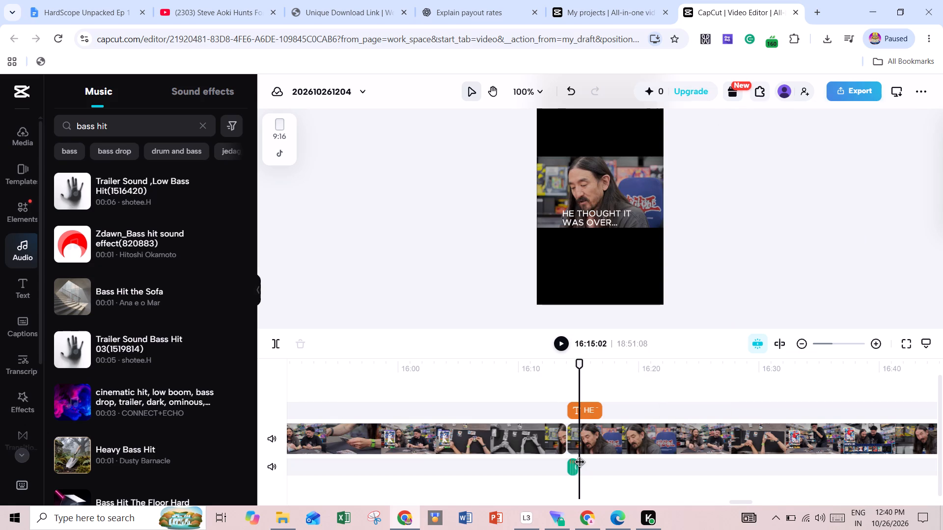
drag(580, 366, 574, 367)
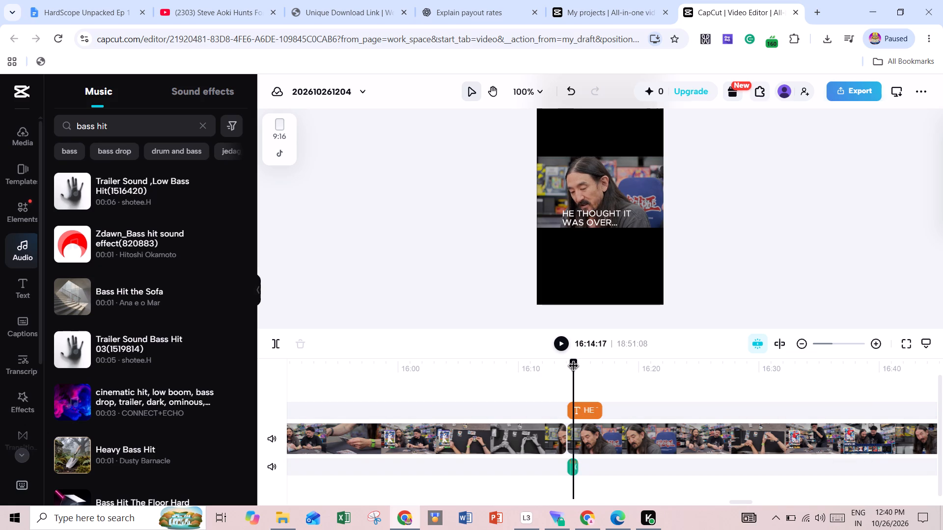
drag(574, 367, 572, 368)
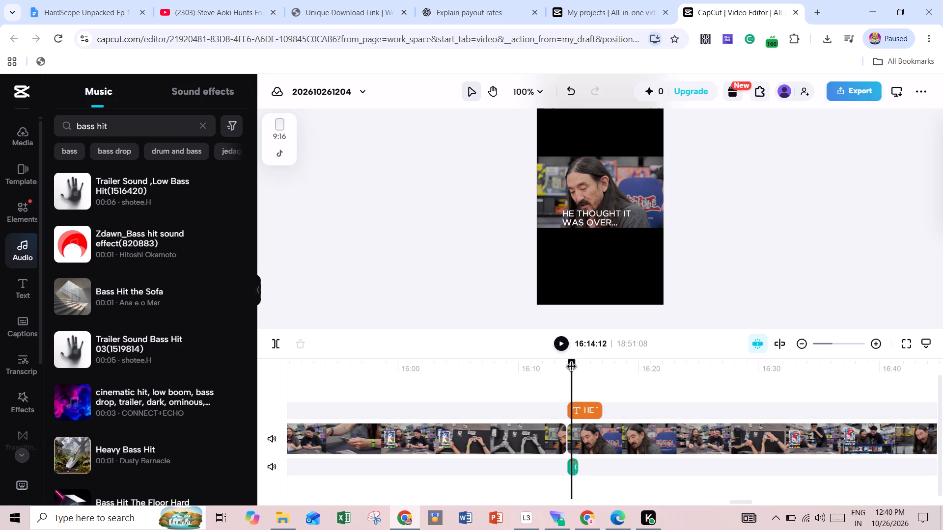
drag(572, 368, 570, 368)
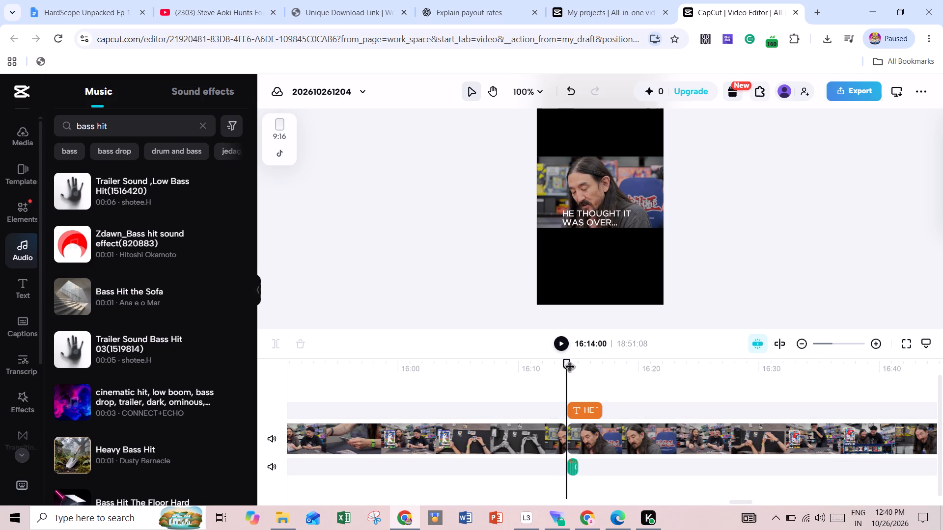
click(573, 467)
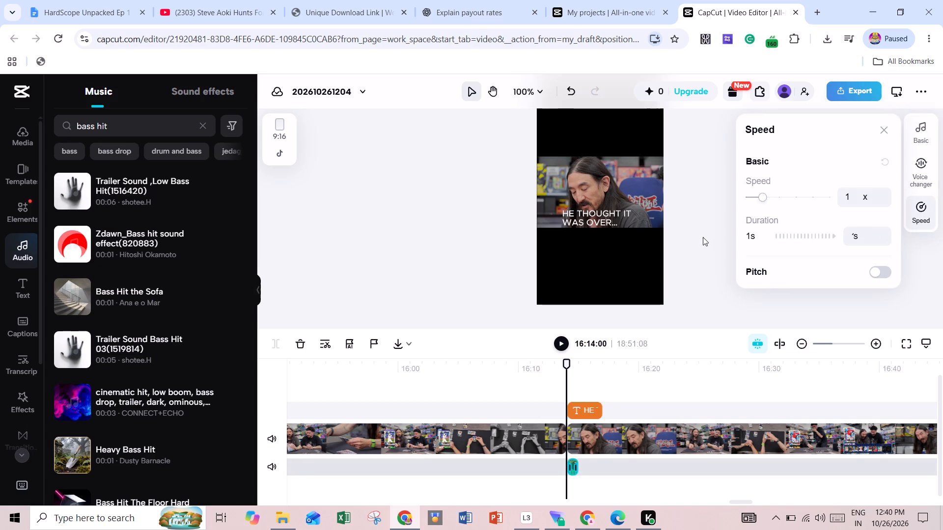
Replay the opening hook several times from around 16:14:00 to check the bass hit, and return the playhead to 16:14:00.
right_click(575, 469)
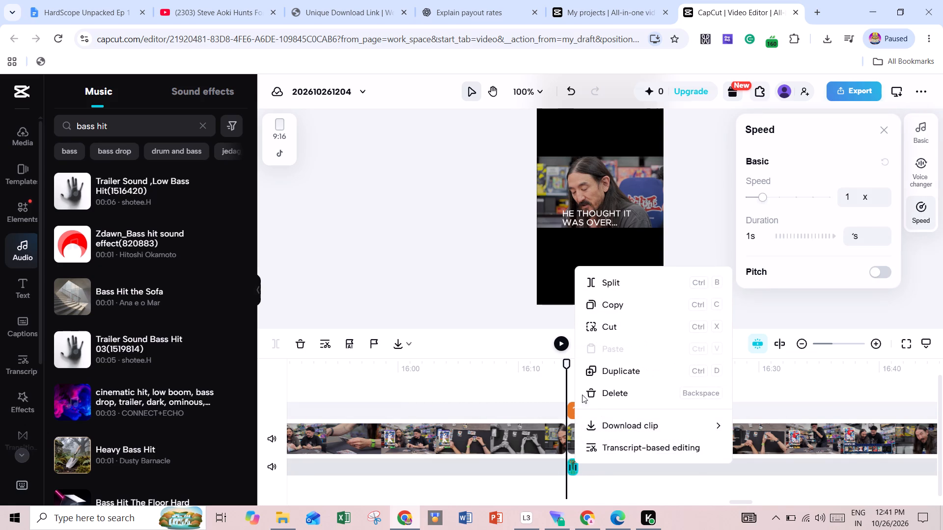
click(532, 305)
click(555, 343)
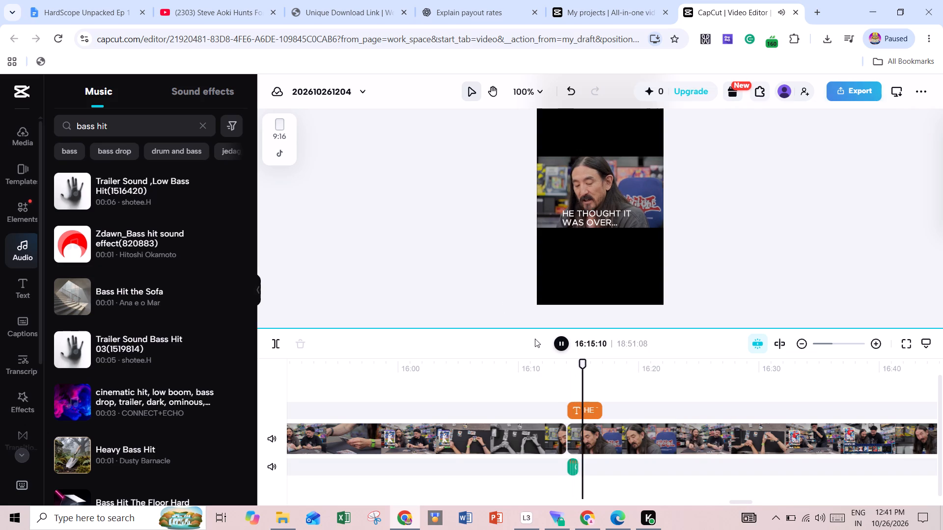
drag(593, 367, 566, 371)
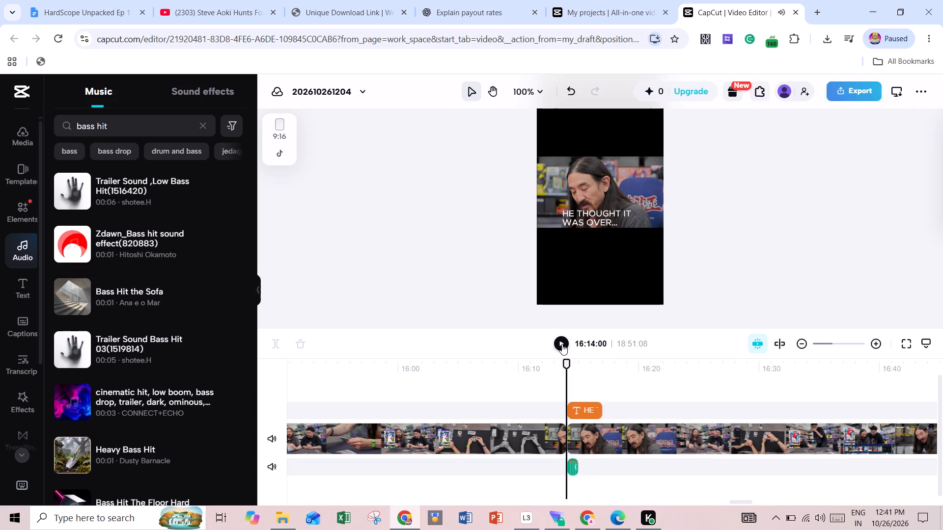
click(562, 344)
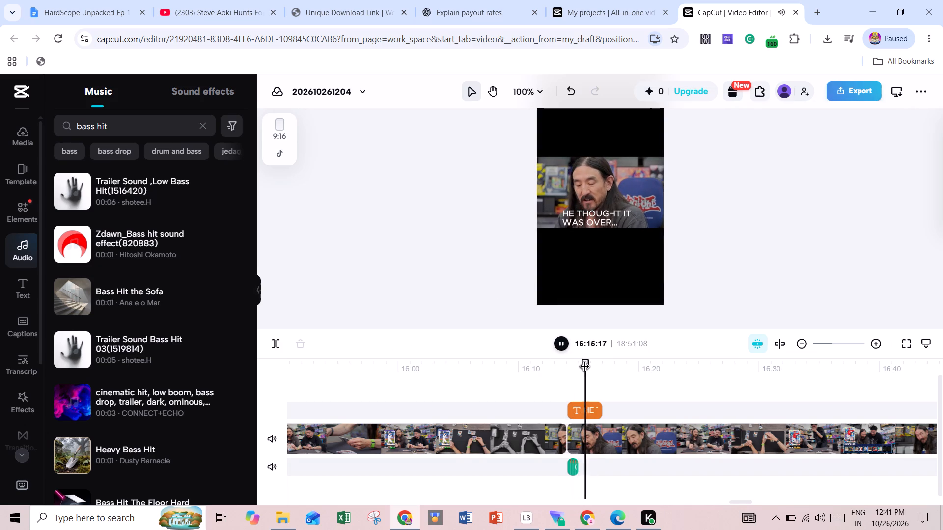
drag(585, 368, 560, 368)
click(563, 343)
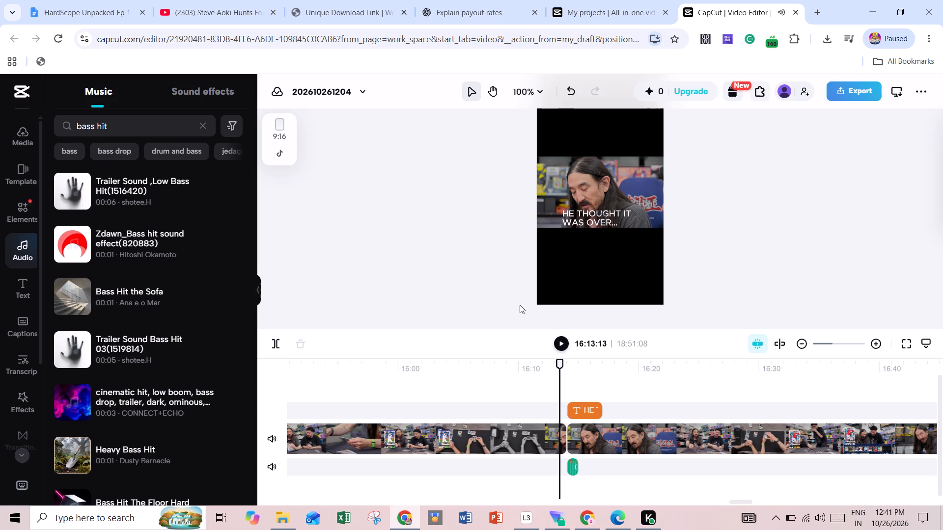
click(559, 346)
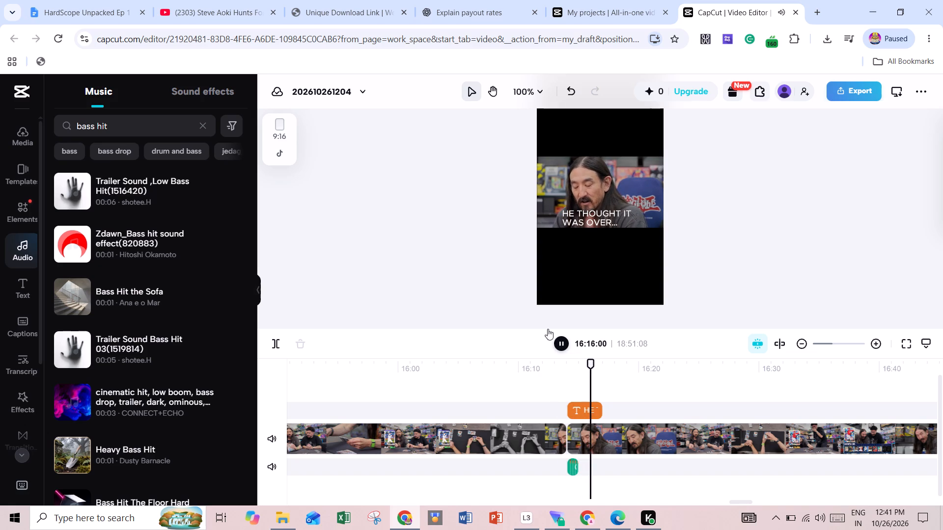
drag(600, 363, 573, 371)
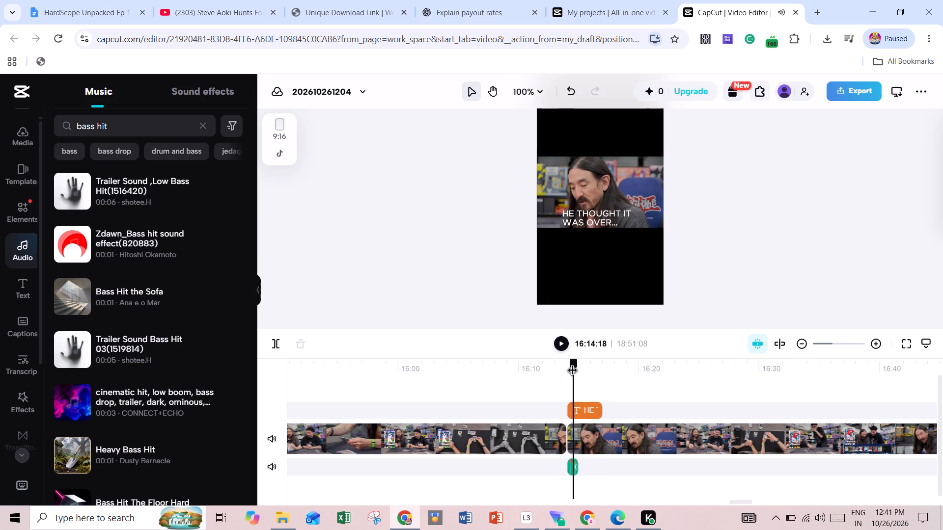
drag(573, 371, 570, 373)
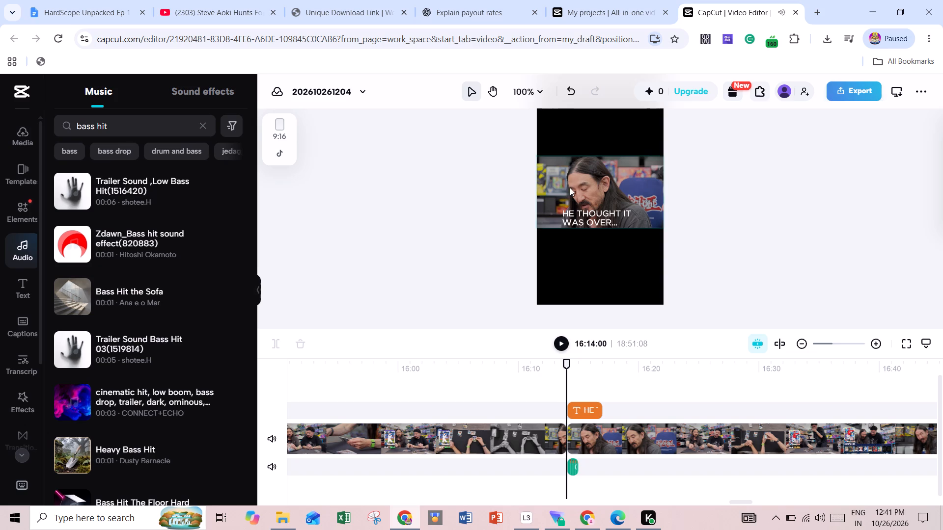
Scale the 55-second Aoki video clip up slightly in the preview so it extends past the canvas's right edge.
click(596, 183)
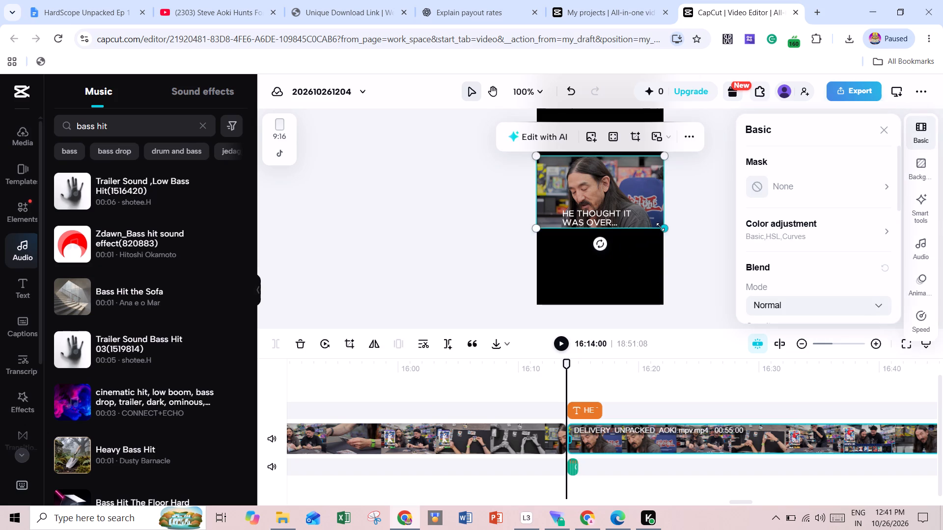
drag(662, 228, 663, 234)
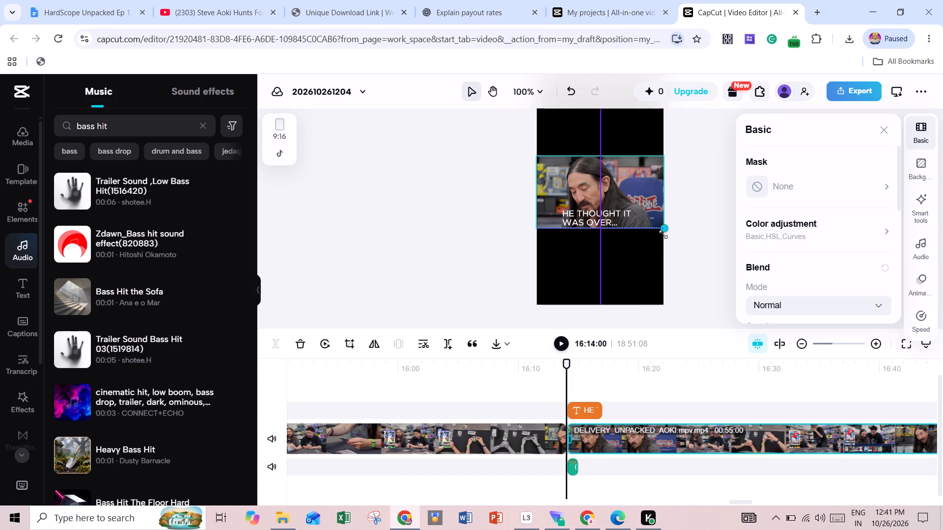
drag(663, 234, 667, 247)
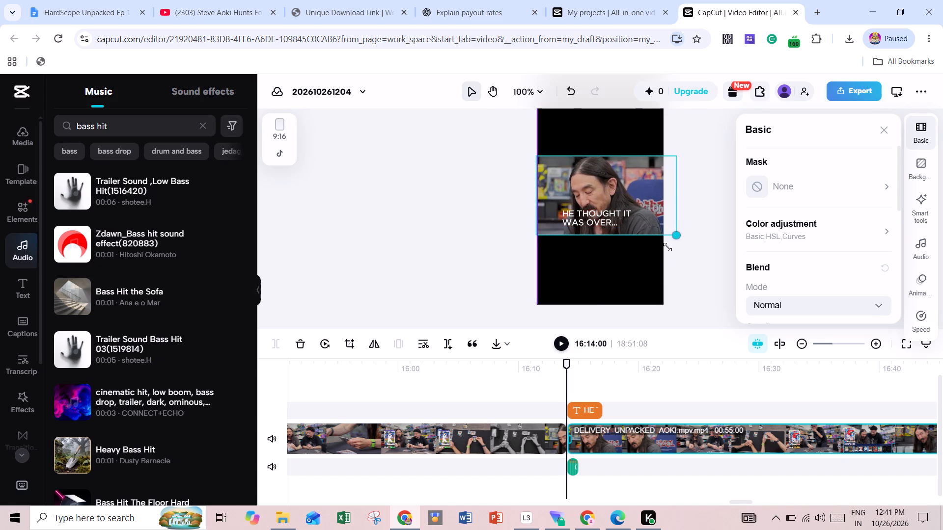
drag(667, 247, 670, 255)
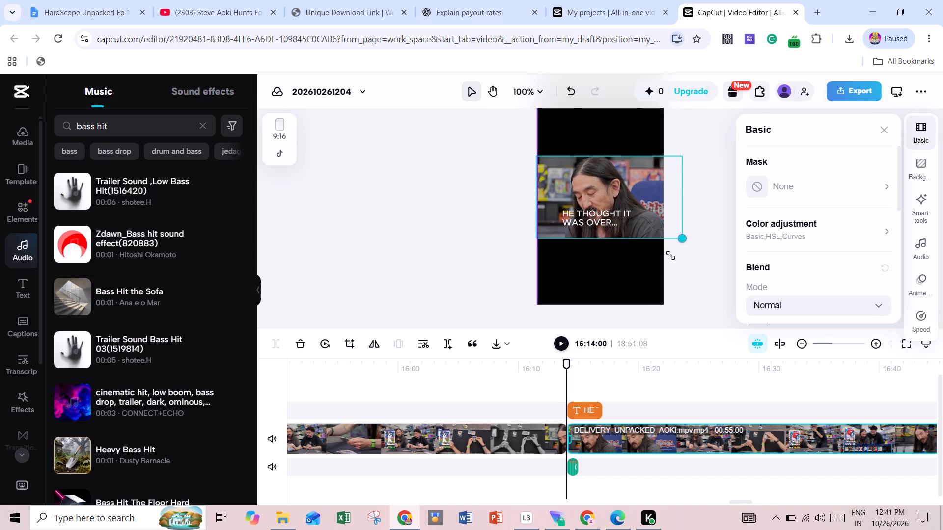
drag(670, 255, 670, 256)
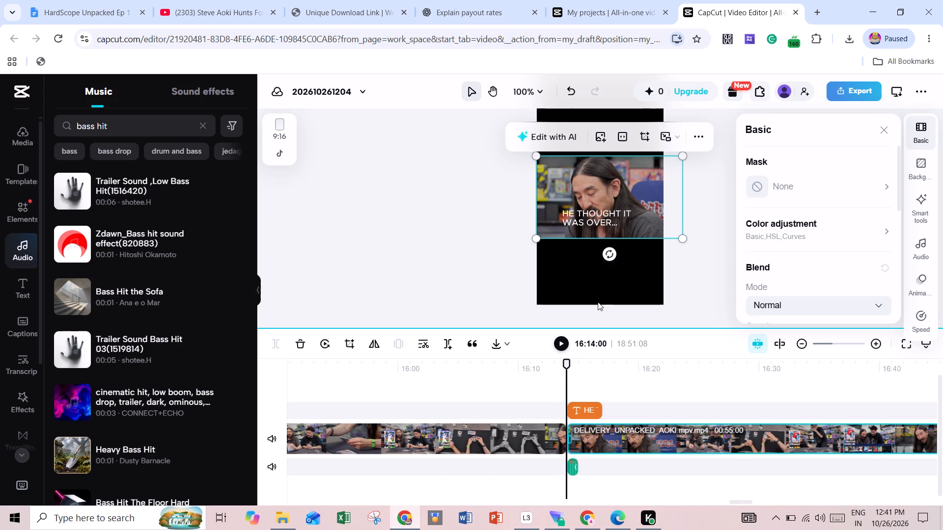
Switch to ChatGPT and review the Clip 1 editing plan back up to the opening hook in Step 2.
click(582, 524)
scroll(540, 372, up, 4)
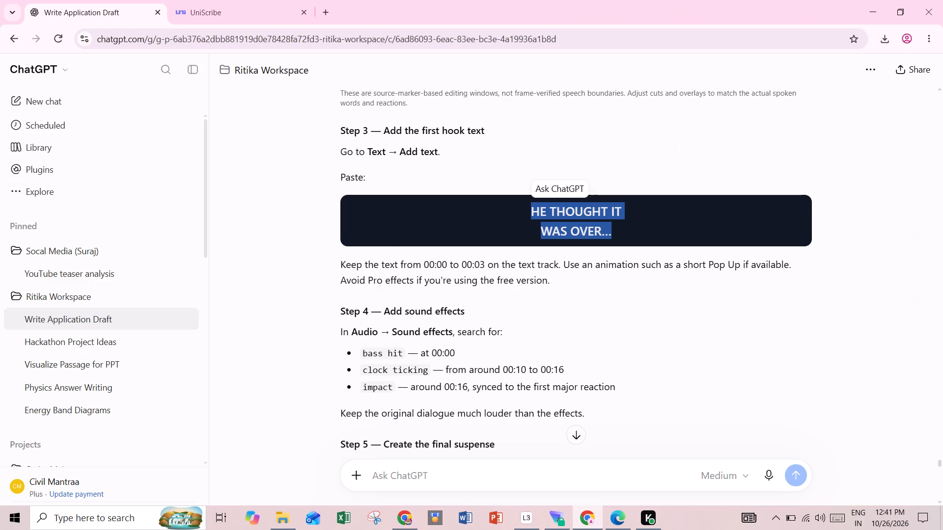
scroll(540, 372, up, 8)
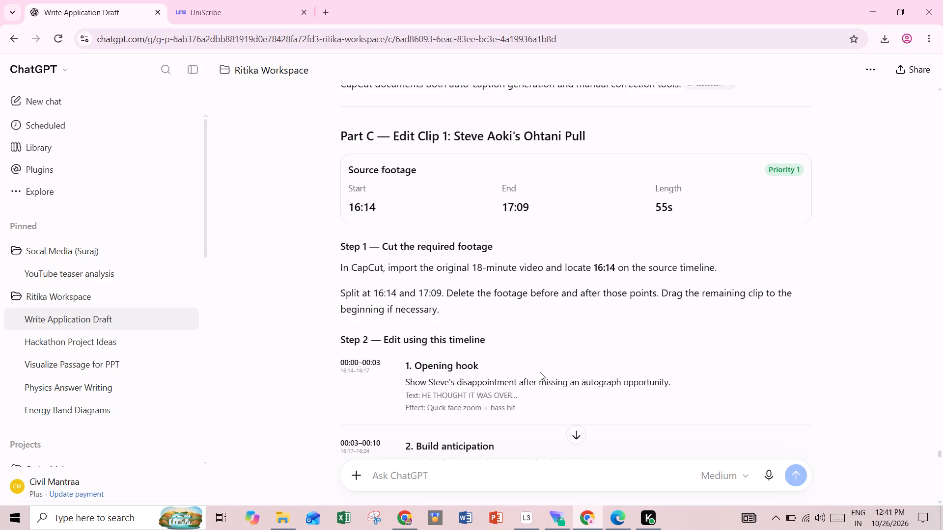
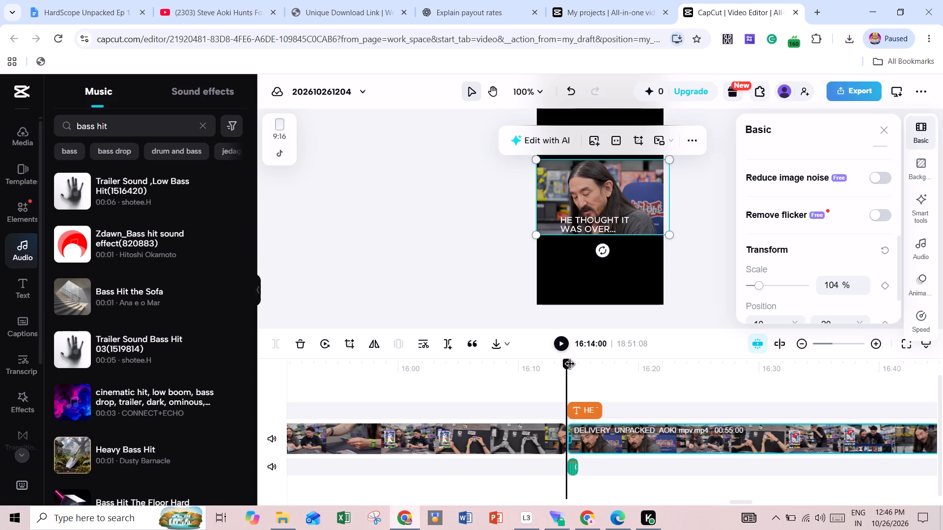
click(566, 348)
click(566, 348)
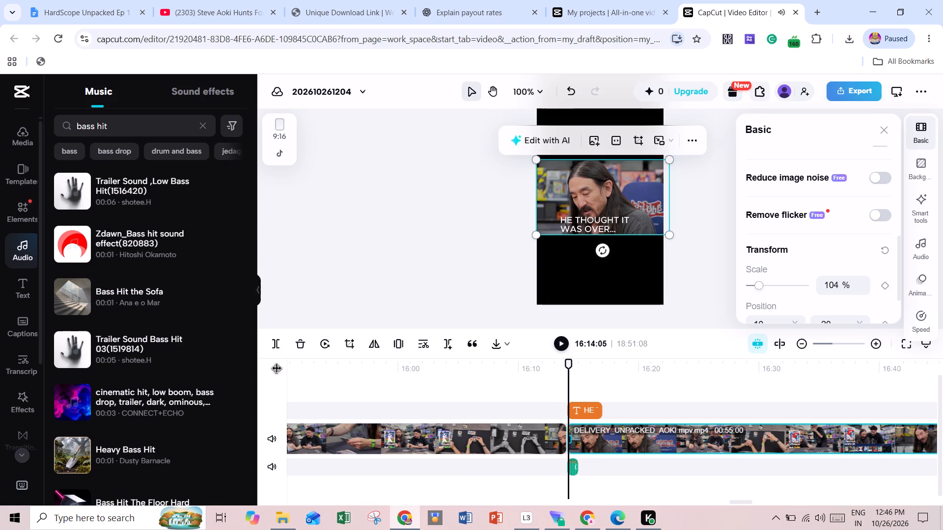
click(567, 365)
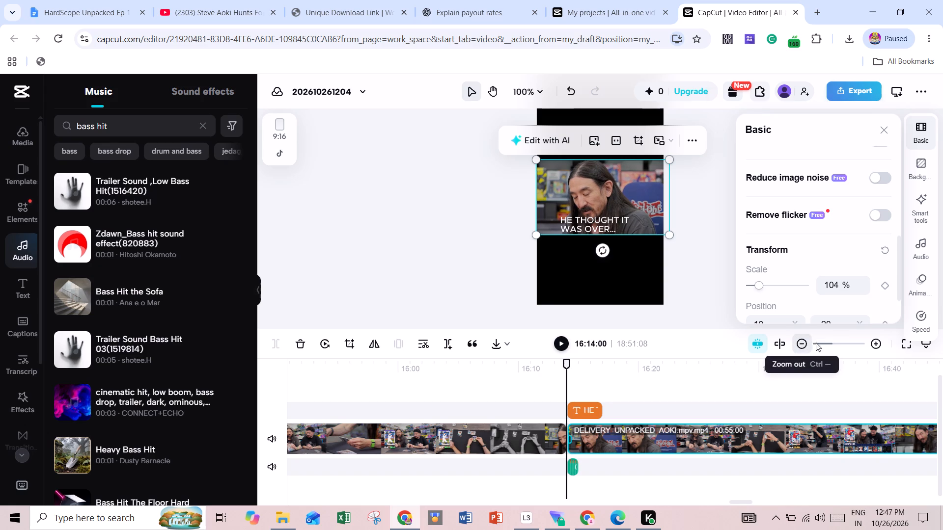
click(877, 347)
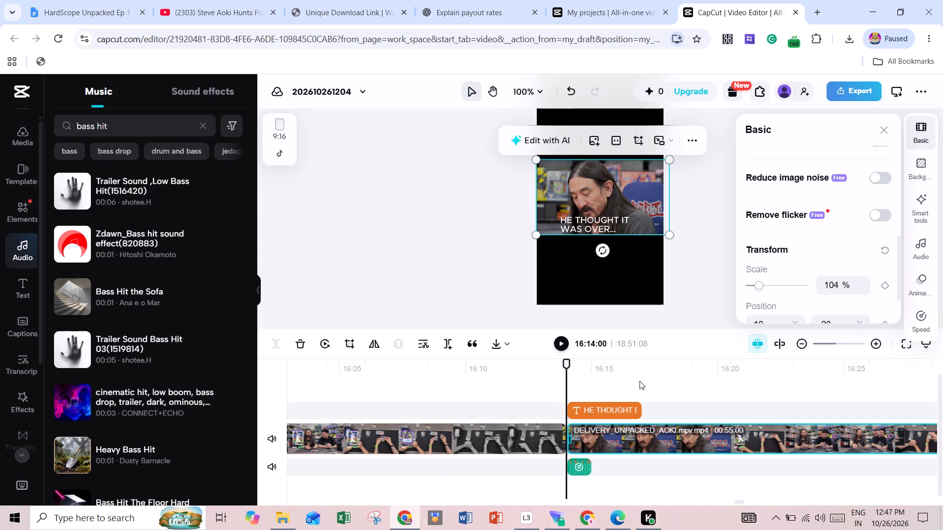
drag(566, 365, 568, 365)
drag(568, 365, 572, 367)
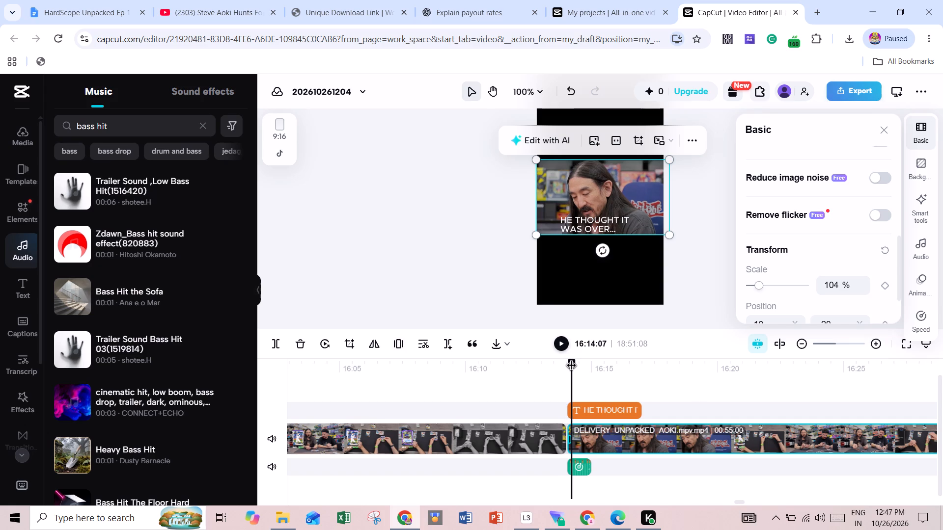
drag(572, 367, 571, 367)
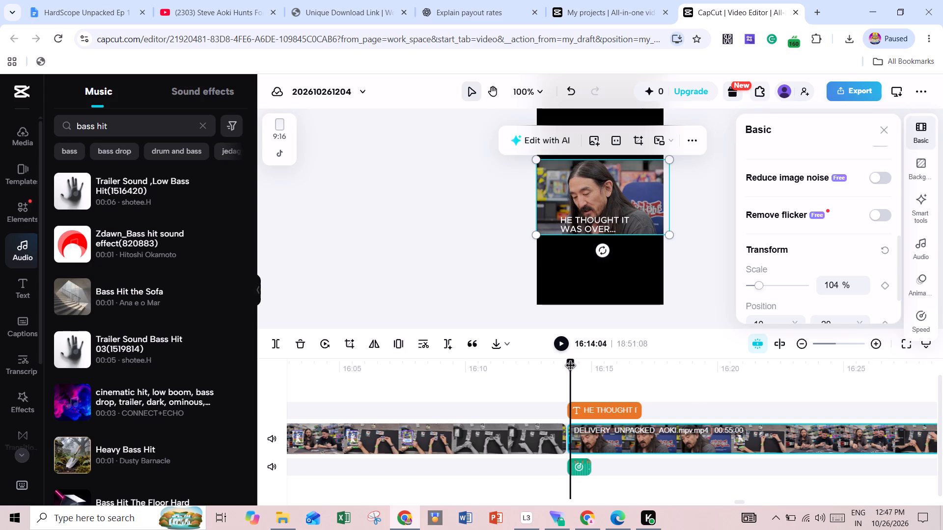
drag(571, 367, 570, 367)
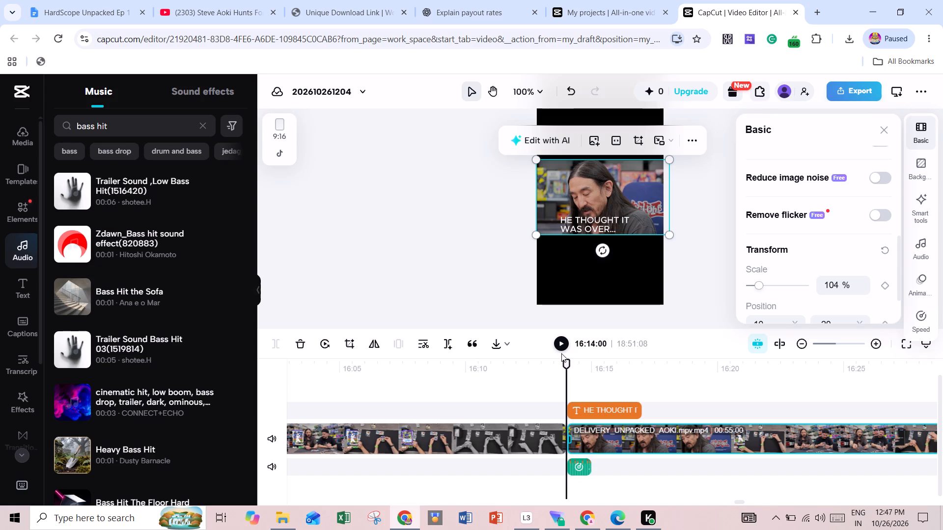
double_click(560, 347)
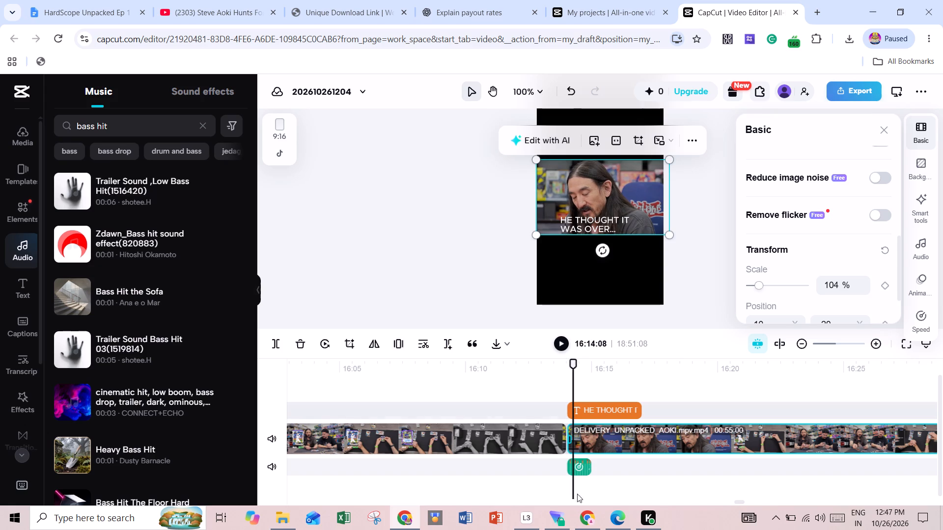
Select the bass hit clip on the audio track and return the playhead to 16:14:00.
click(584, 468)
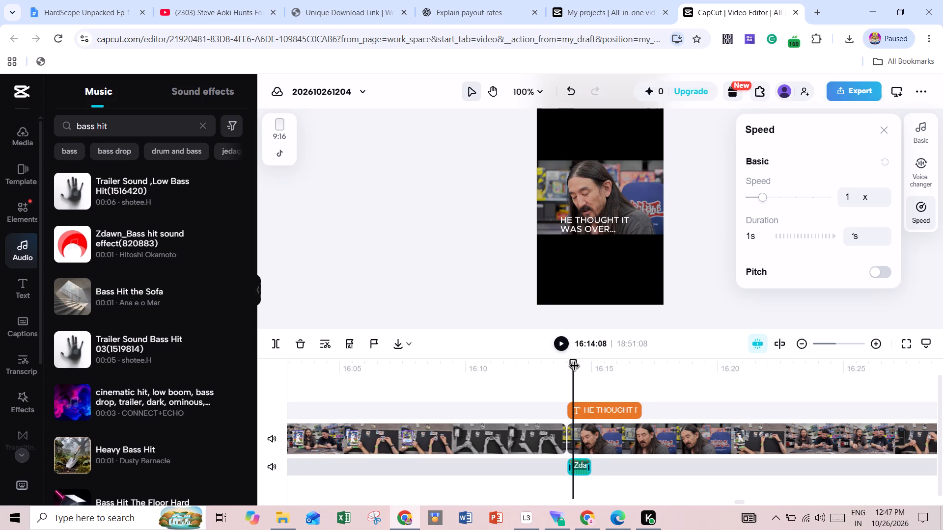
drag(575, 367, 570, 367)
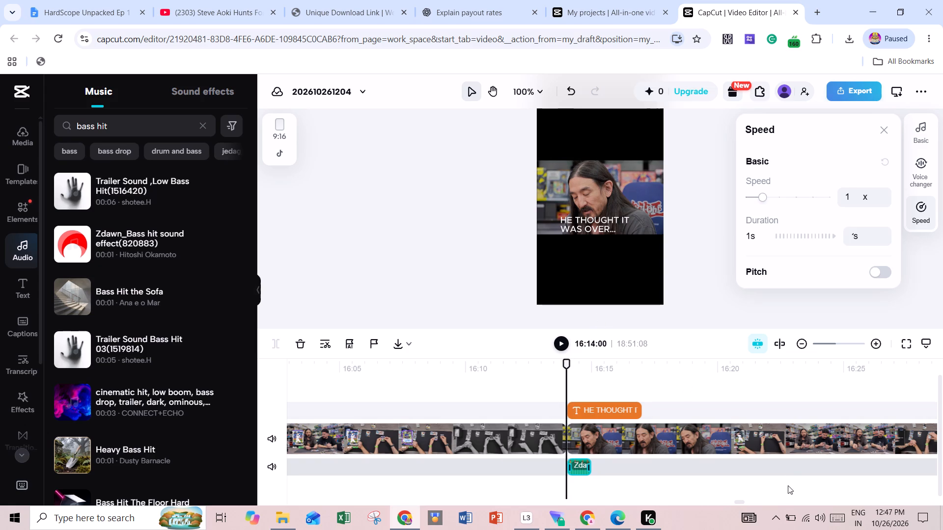
Open the Windows Bluetooth device settings and connect the paired Ultrapods earbuds for audio.
click(774, 517)
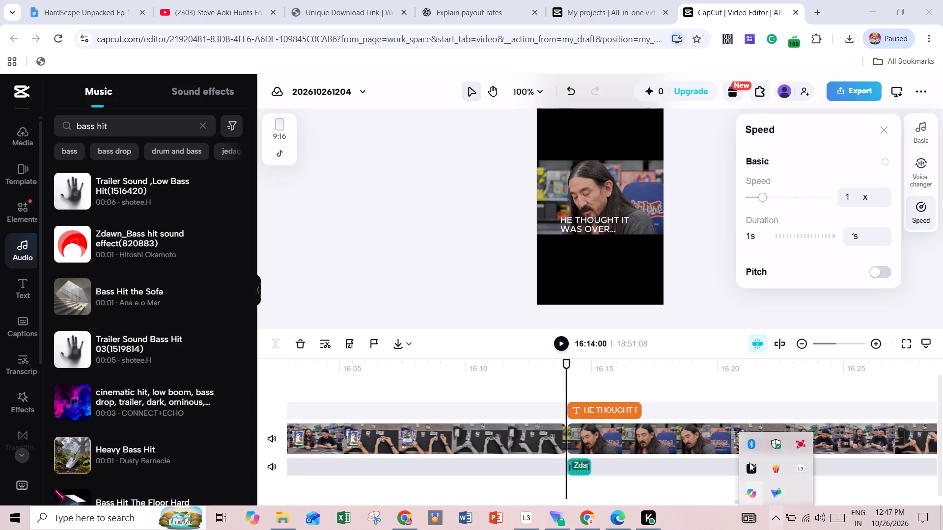
click(749, 445)
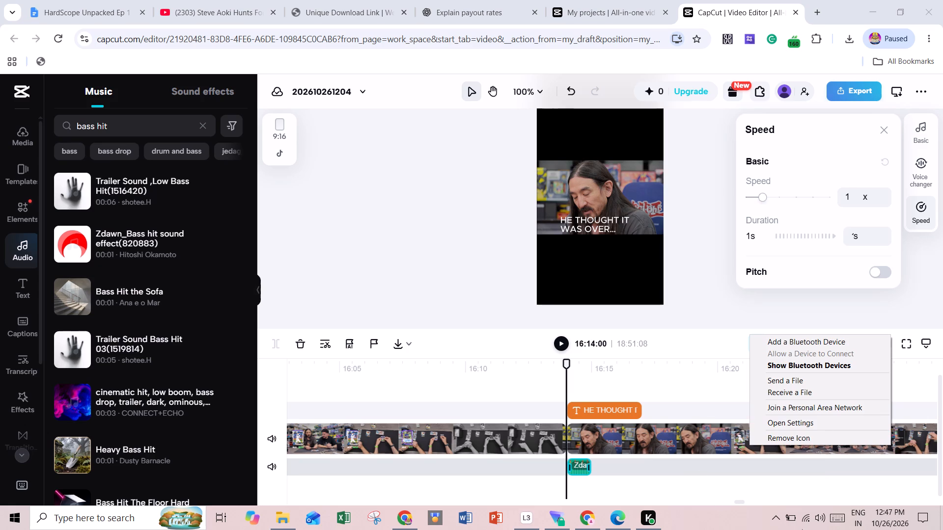
click(828, 368)
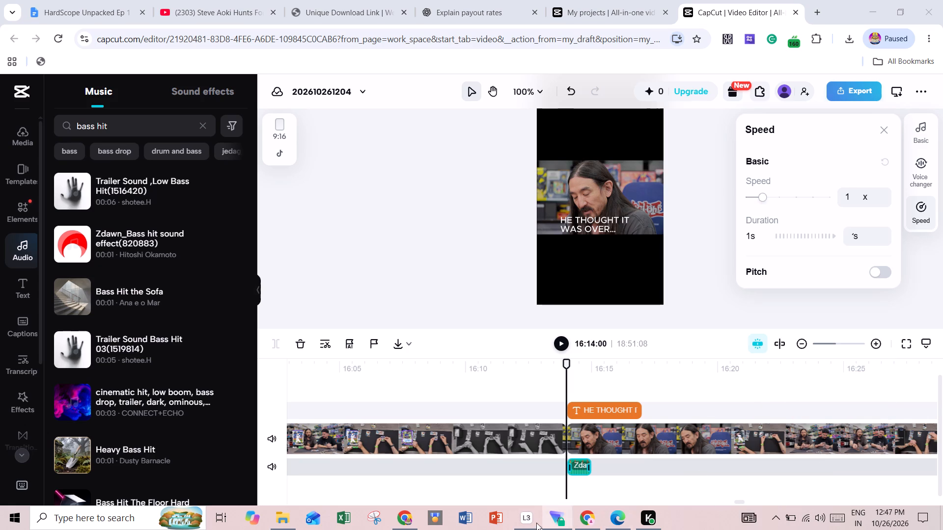
click(534, 525)
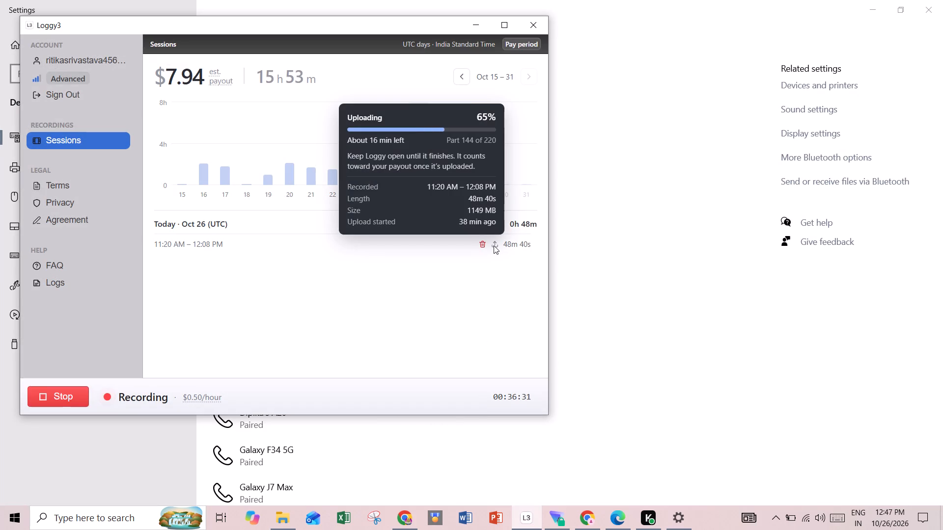
click(659, 415)
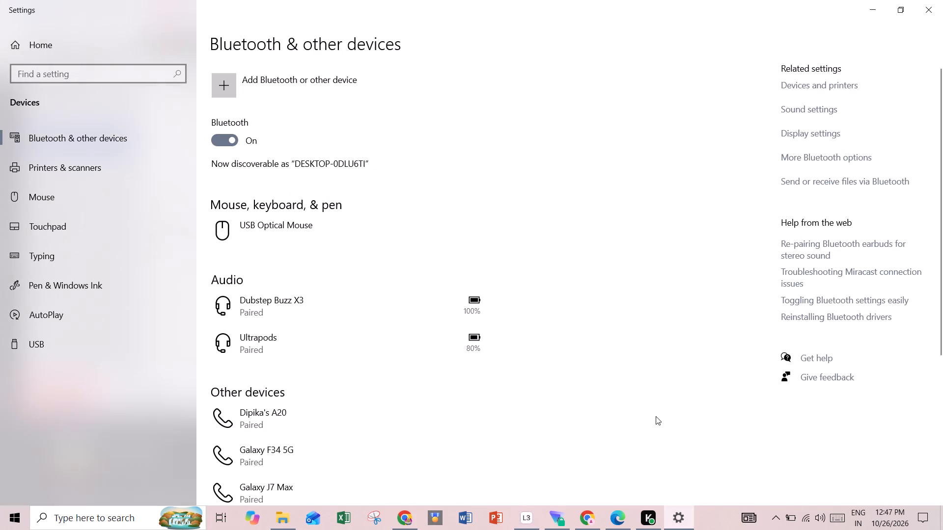
click(308, 336)
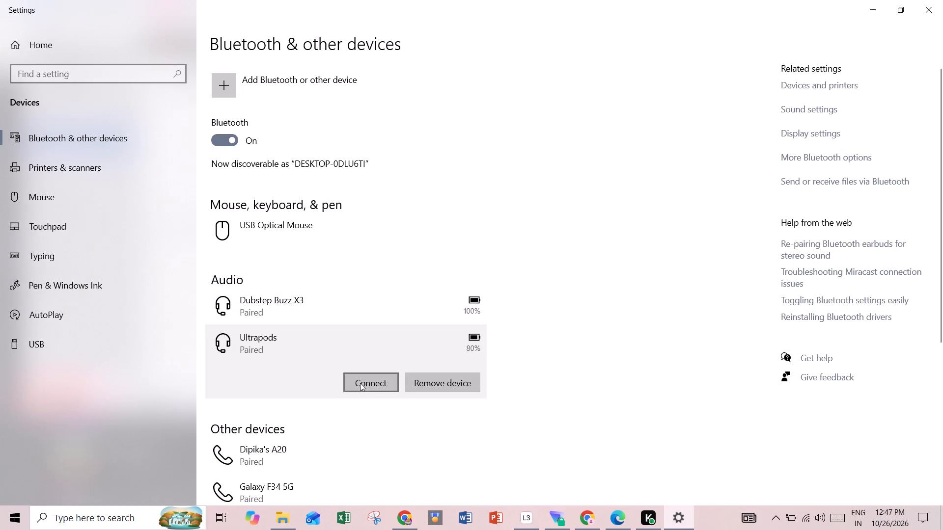
click(361, 382)
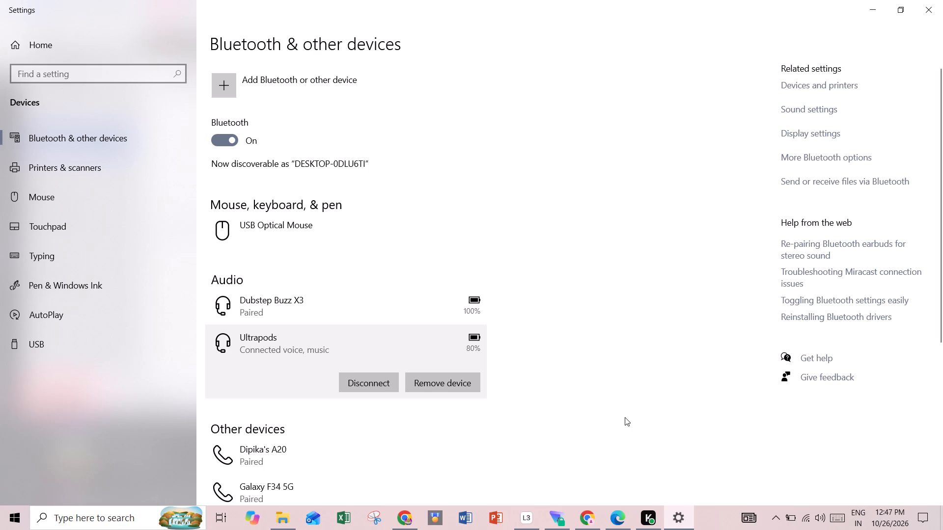
Return to CapCut and play the opening hook from 16:14:00, replaying the first seconds to hear the bass hit with the text.
click(414, 523)
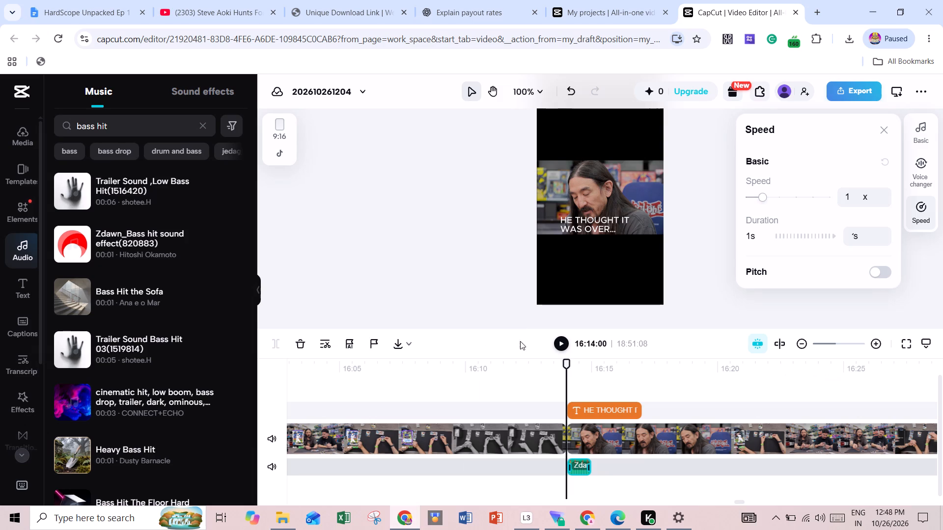
click(557, 339)
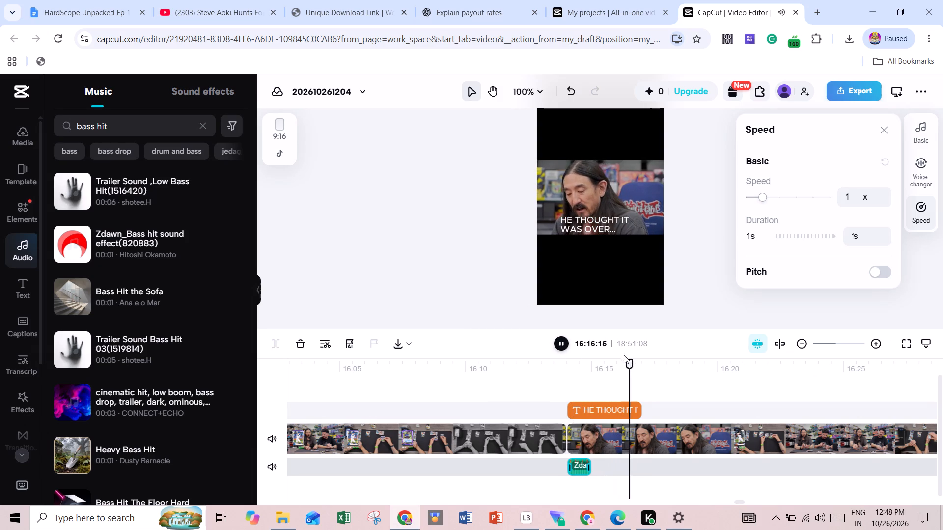
drag(642, 365, 624, 368)
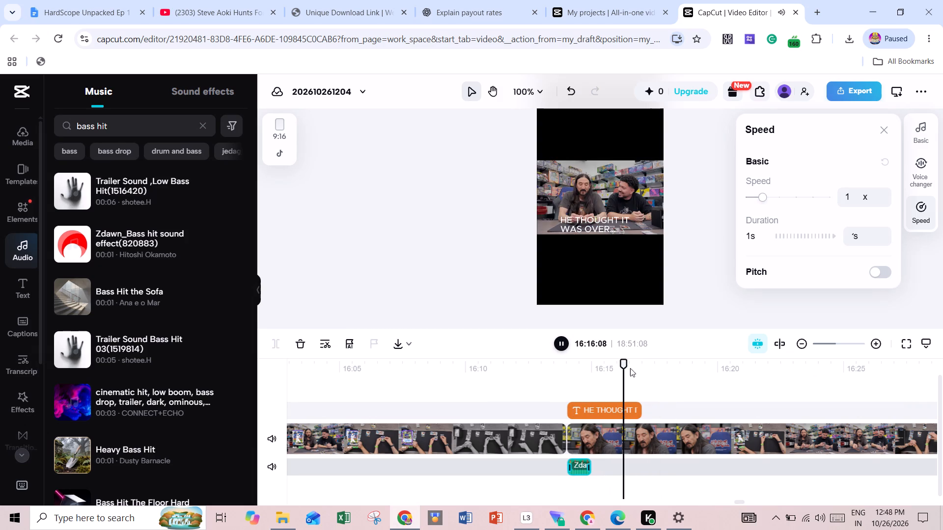
drag(647, 365, 603, 371)
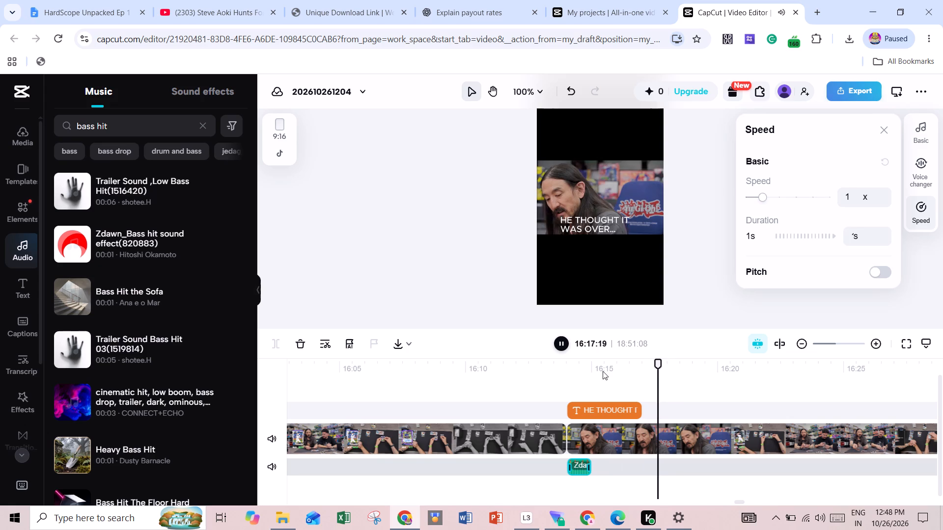
drag(603, 371, 579, 373)
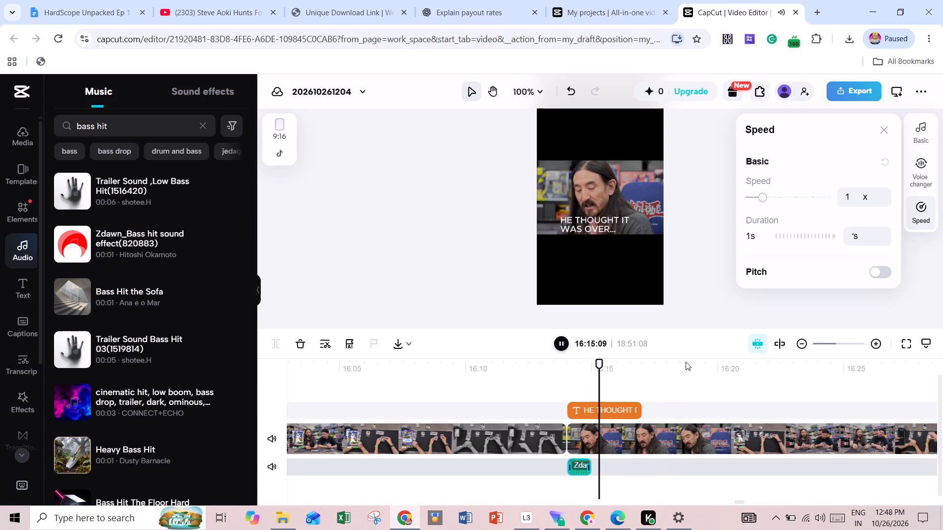
drag(639, 364, 559, 369)
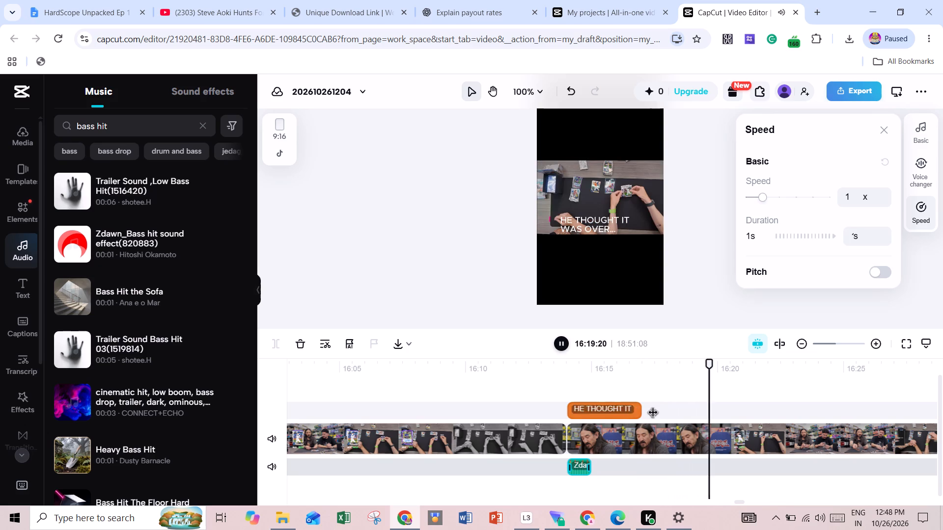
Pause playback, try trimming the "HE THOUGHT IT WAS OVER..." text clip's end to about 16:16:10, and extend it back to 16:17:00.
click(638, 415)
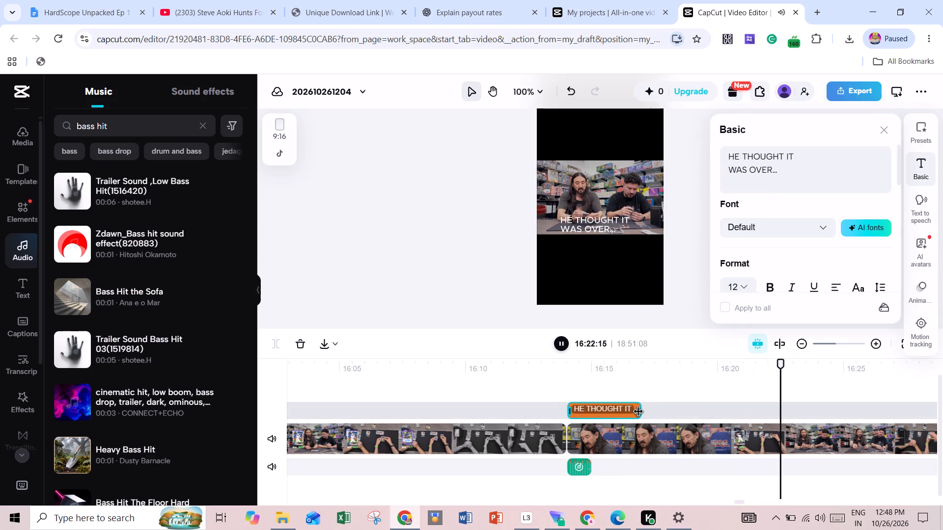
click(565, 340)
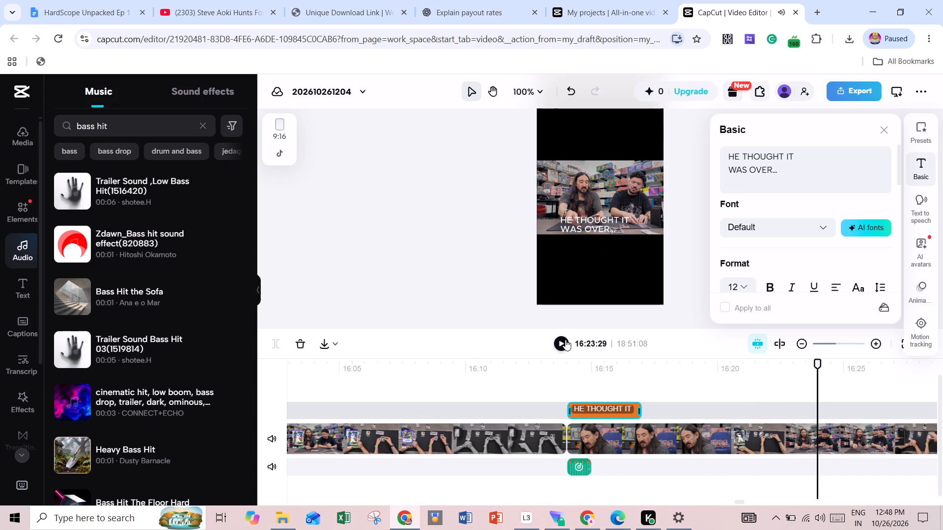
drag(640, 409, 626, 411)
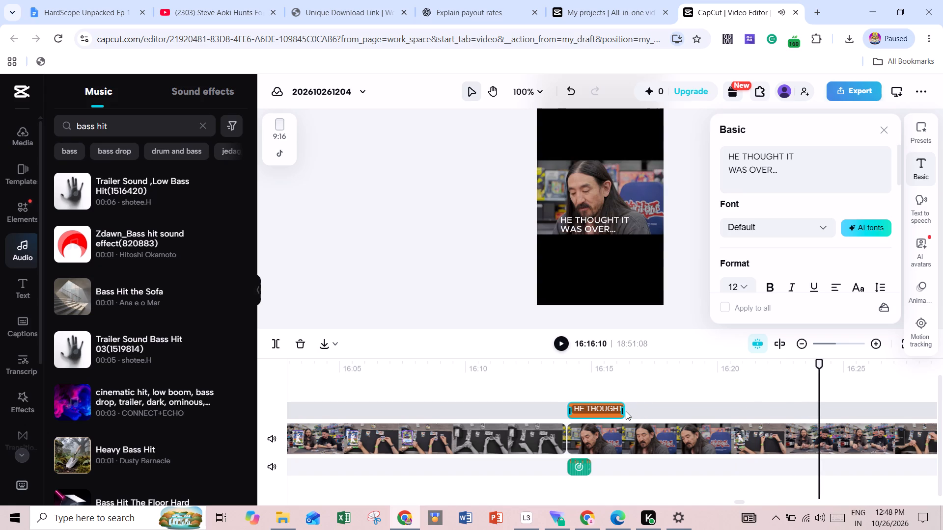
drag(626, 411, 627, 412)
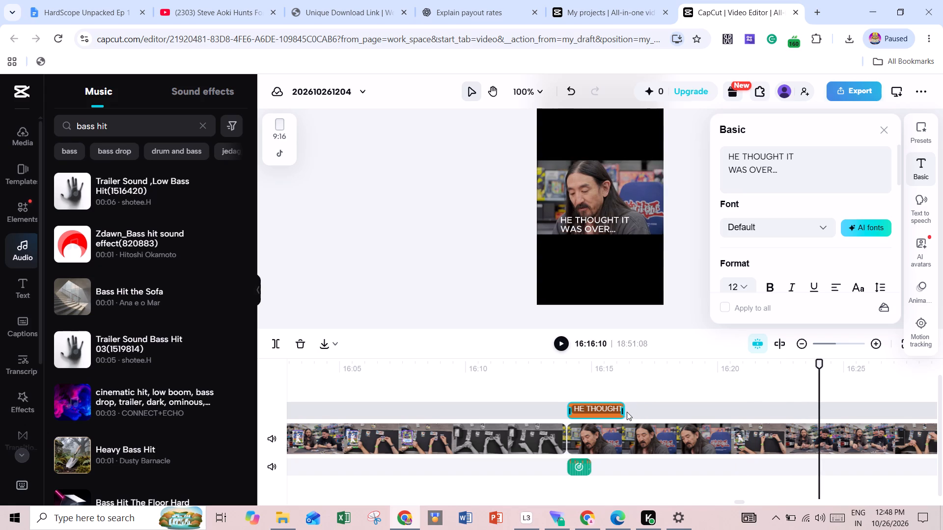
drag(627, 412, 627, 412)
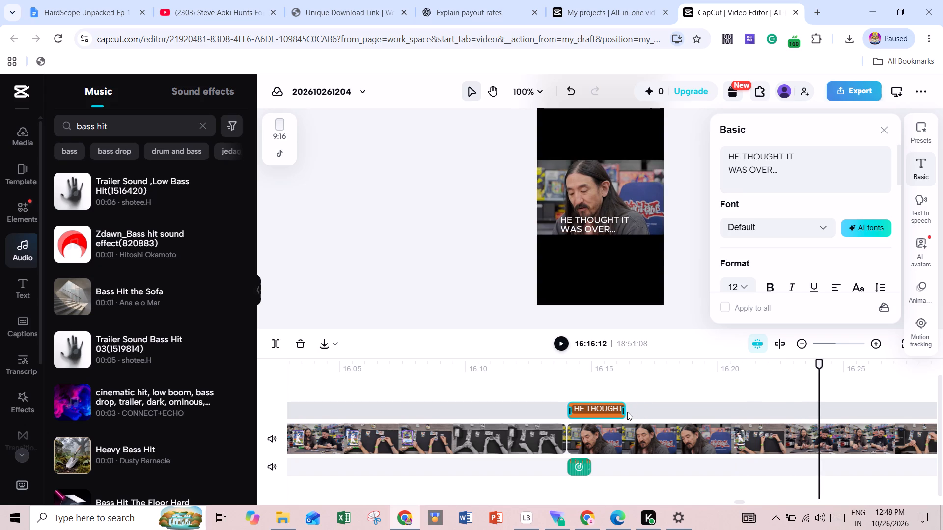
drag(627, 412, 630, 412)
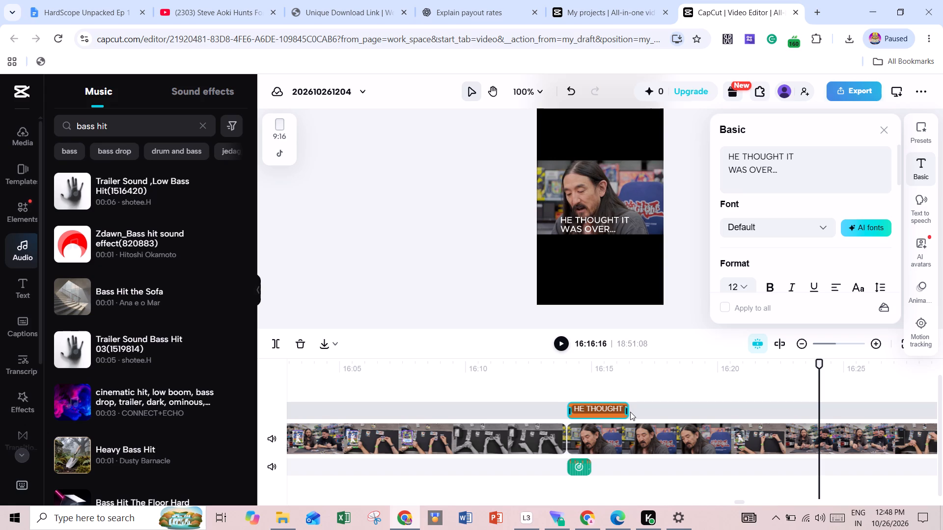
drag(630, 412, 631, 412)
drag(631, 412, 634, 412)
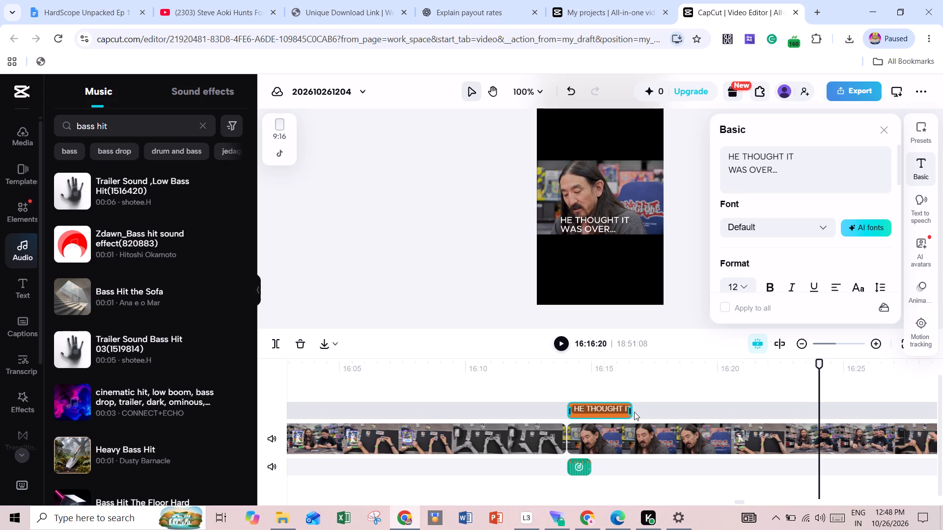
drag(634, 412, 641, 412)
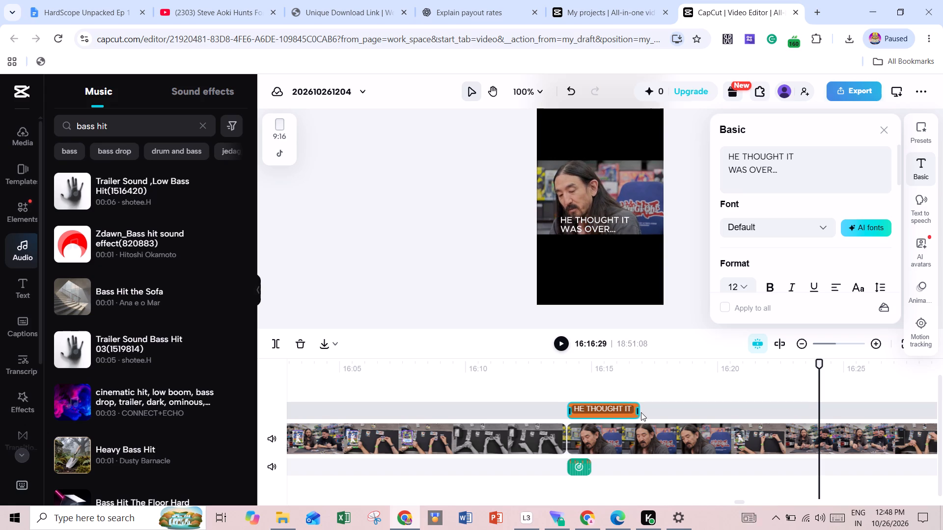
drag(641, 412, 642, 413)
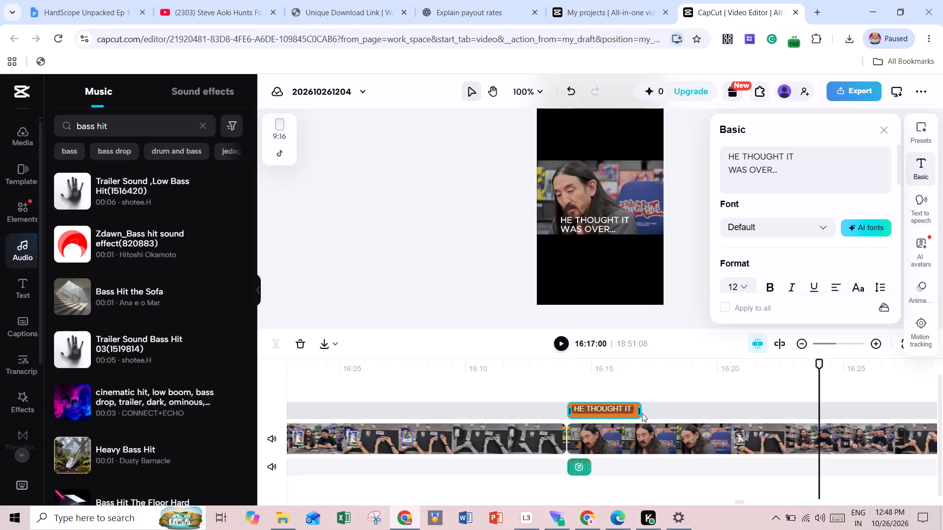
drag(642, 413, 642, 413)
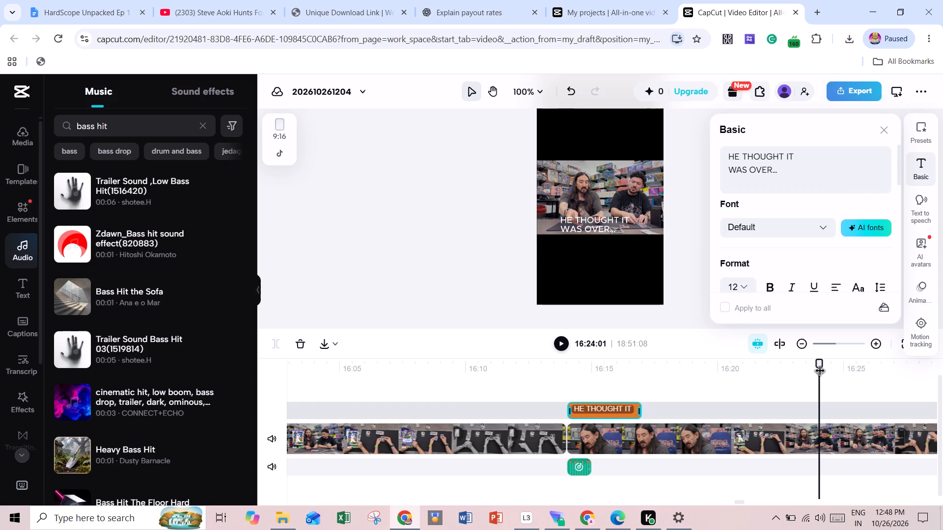
Place the playhead at 16:17:00, where the hook text ends, and select the 55-second Aoki video clip.
drag(820, 368, 637, 383)
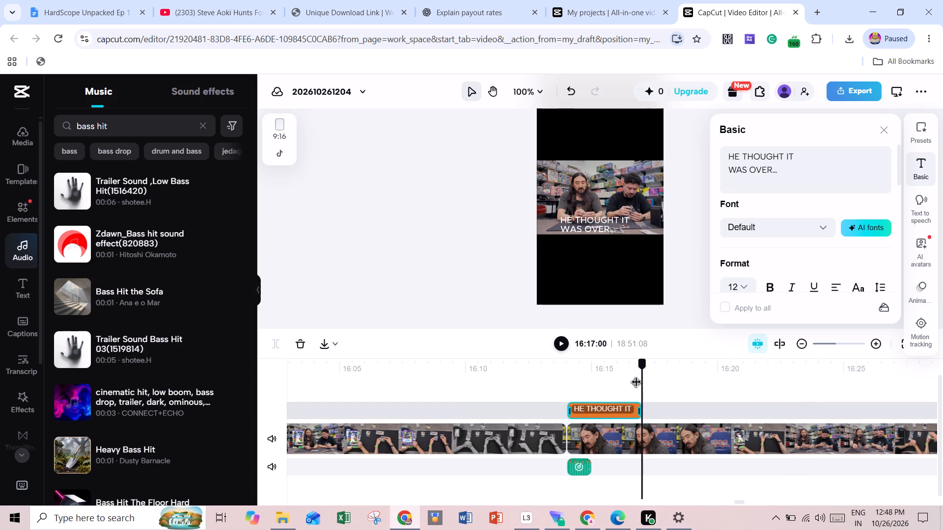
drag(637, 383, 639, 385)
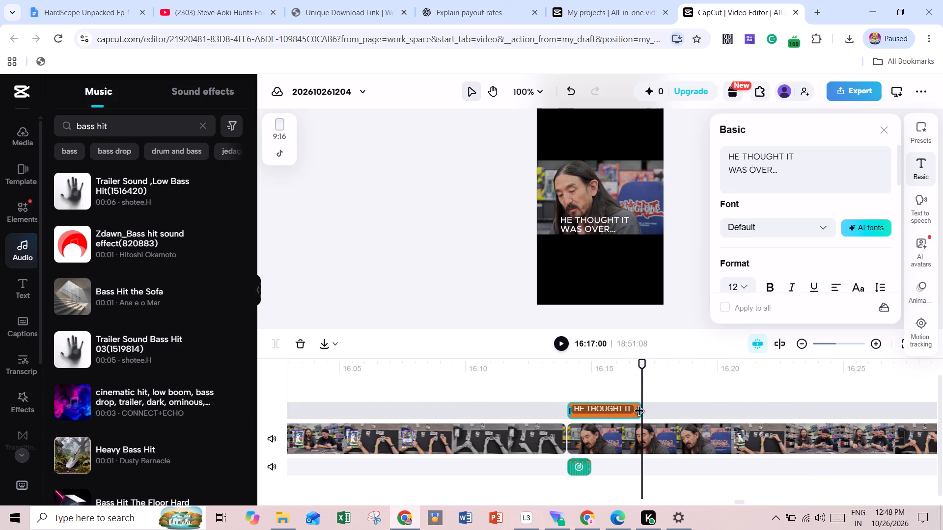
click(639, 412)
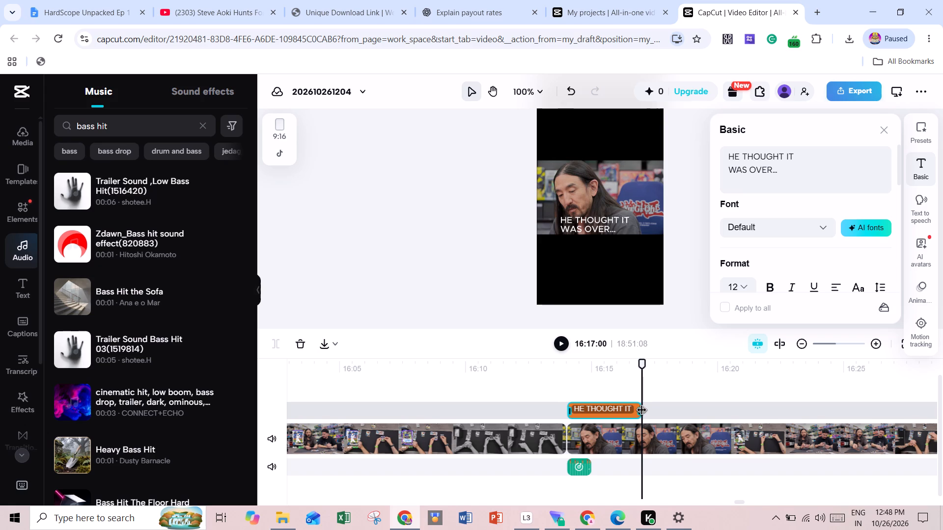
click(641, 412)
click(605, 221)
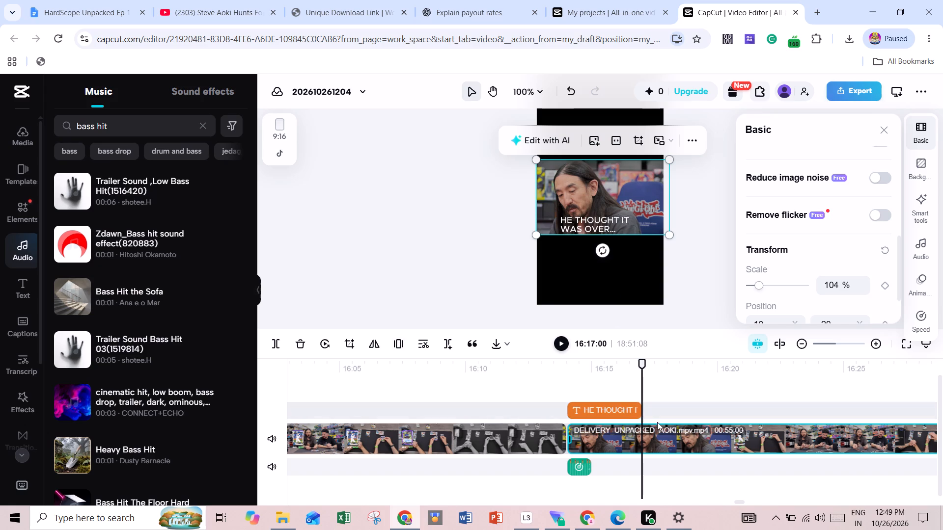
click(588, 529)
click(541, 472)
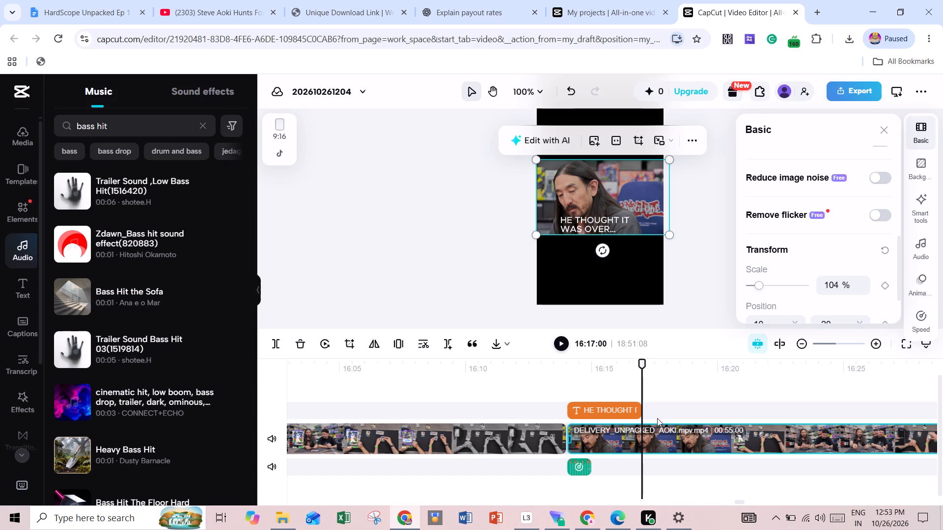
drag(643, 367, 632, 367)
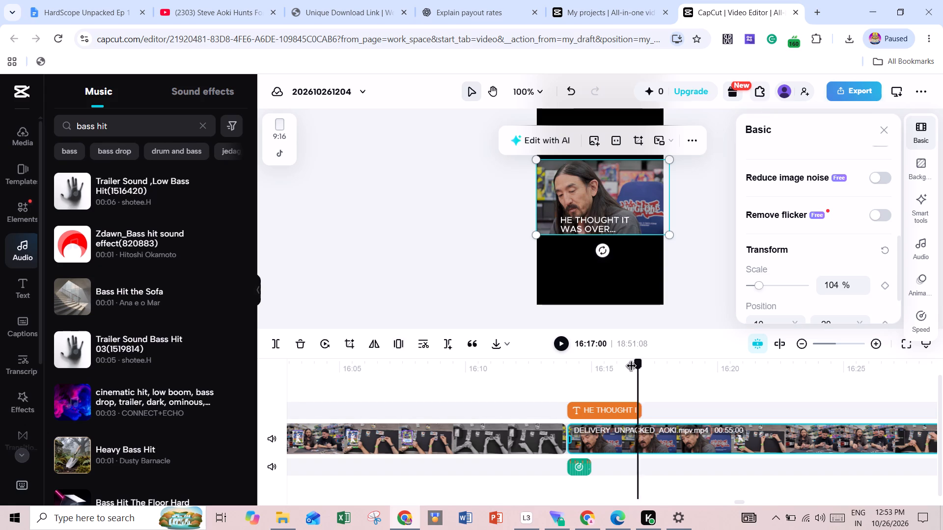
drag(632, 367, 567, 375)
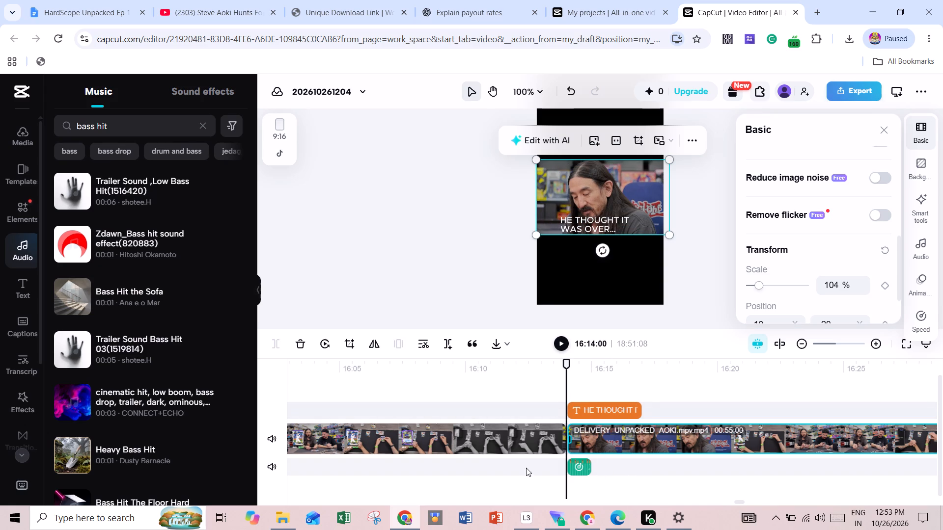
right_click(528, 444)
click(584, 269)
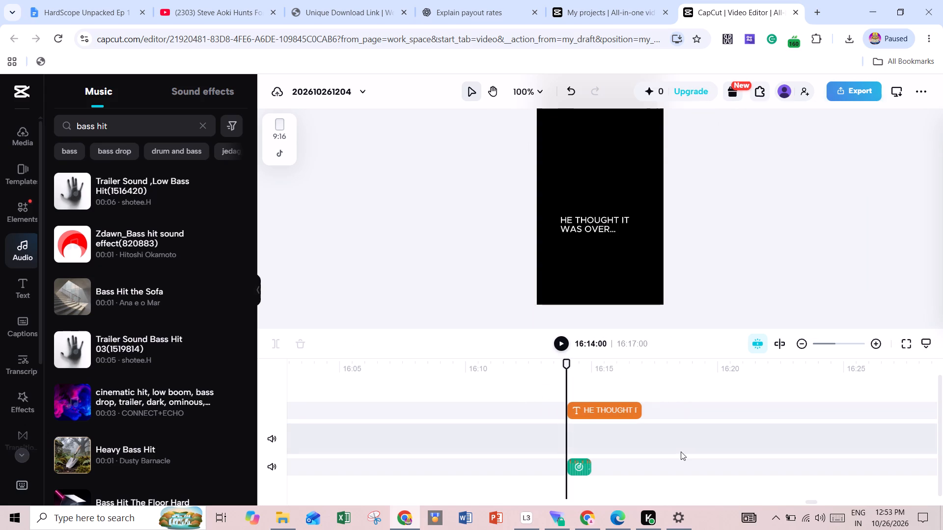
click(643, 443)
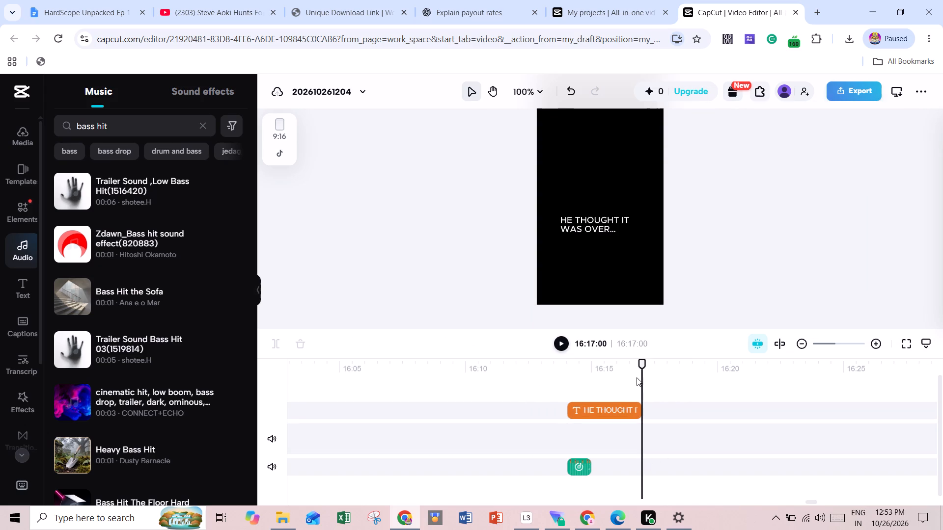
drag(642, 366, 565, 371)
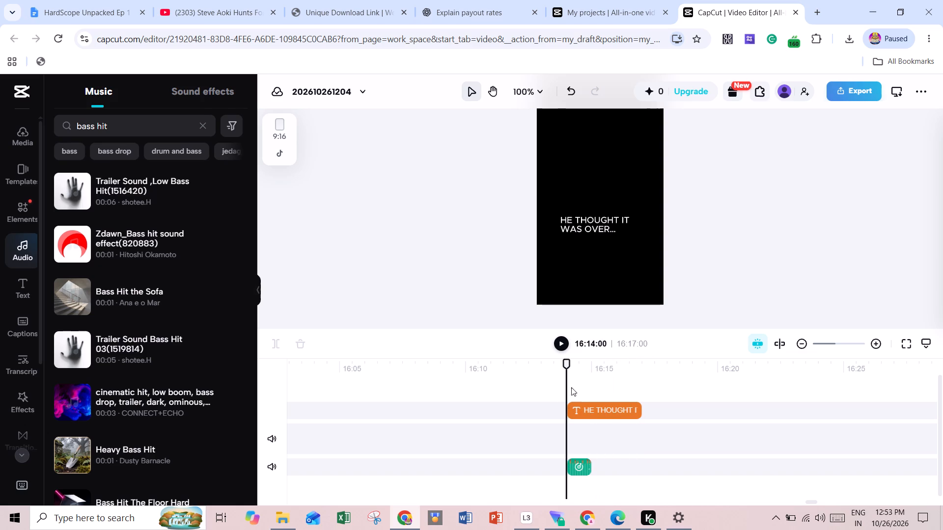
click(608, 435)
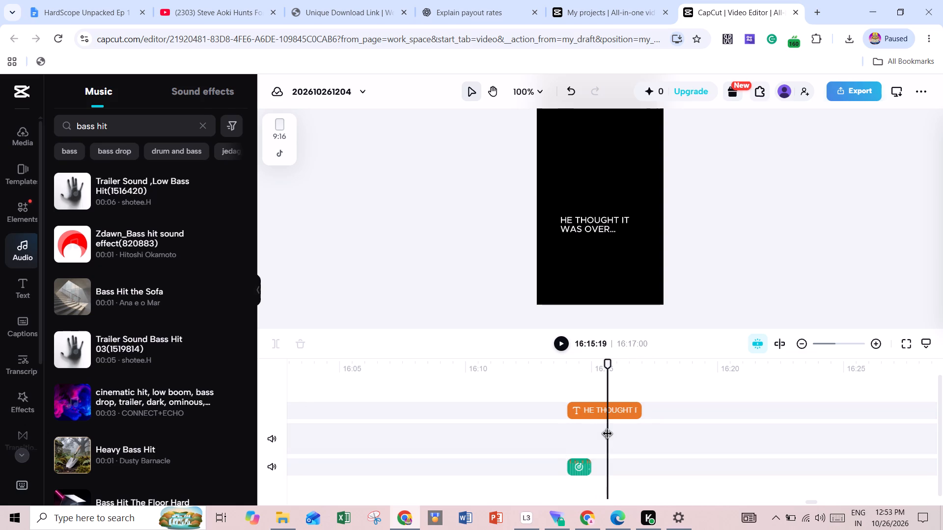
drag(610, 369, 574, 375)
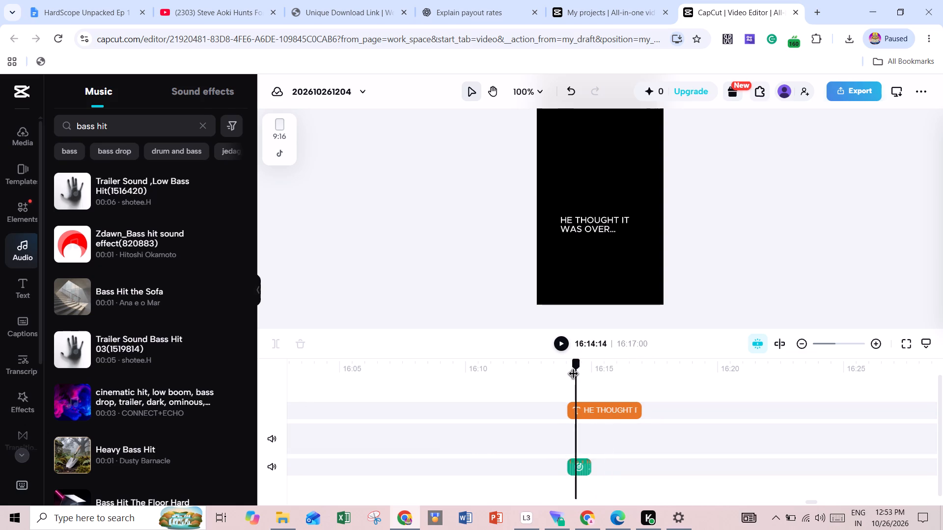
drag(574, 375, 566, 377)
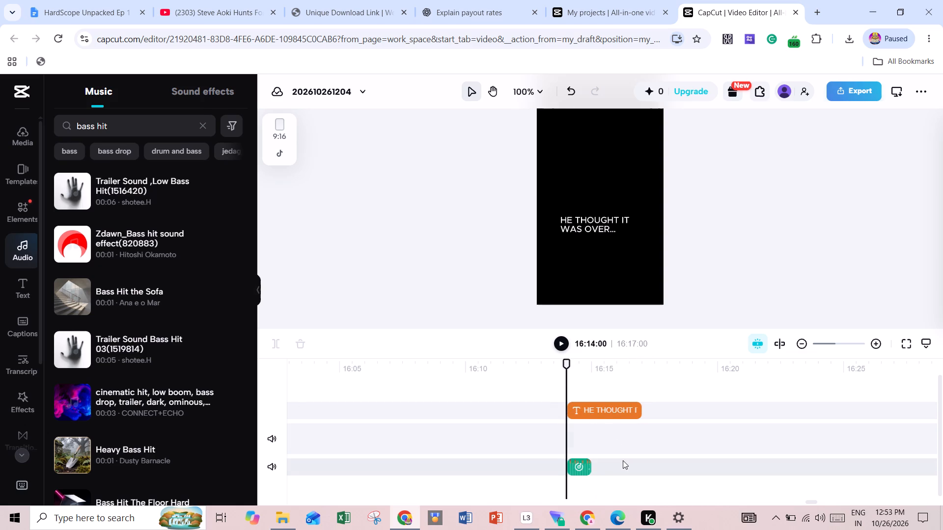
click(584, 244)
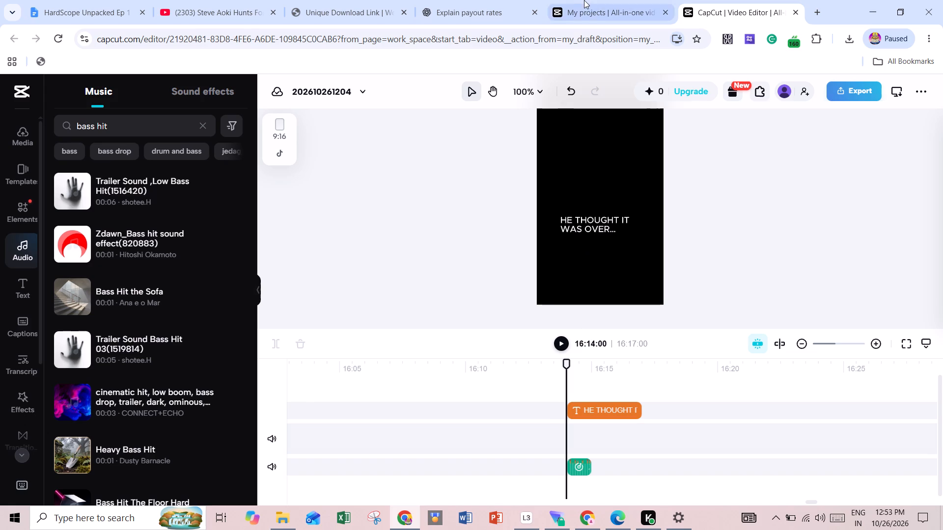
Close the ChatGPT "Explain payout rates" page and the WeTransfer download page, and return to the CapCut video editor.
click(585, 0)
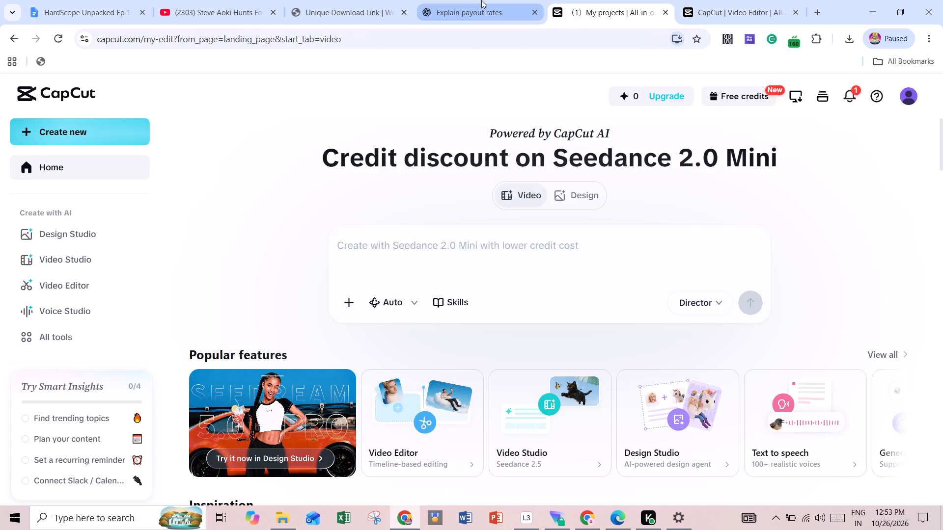
click(481, 0)
click(534, 14)
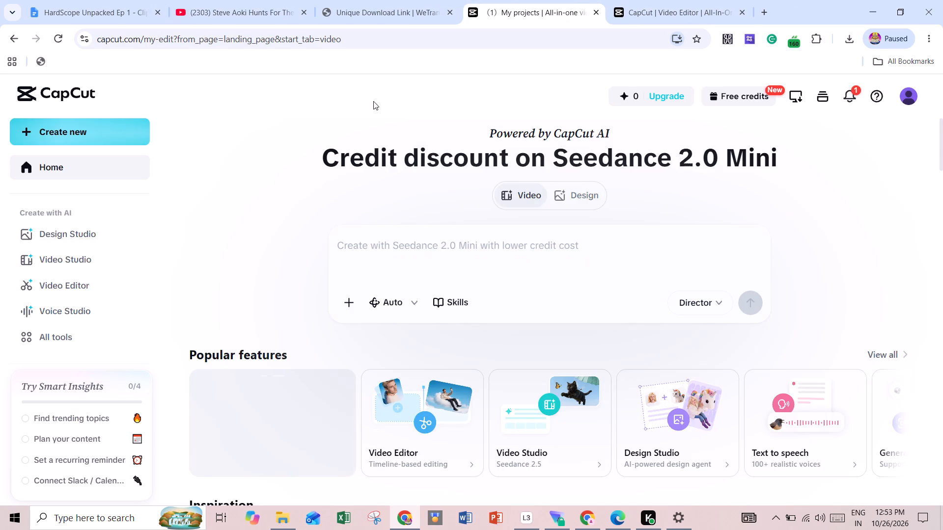
click(407, 0)
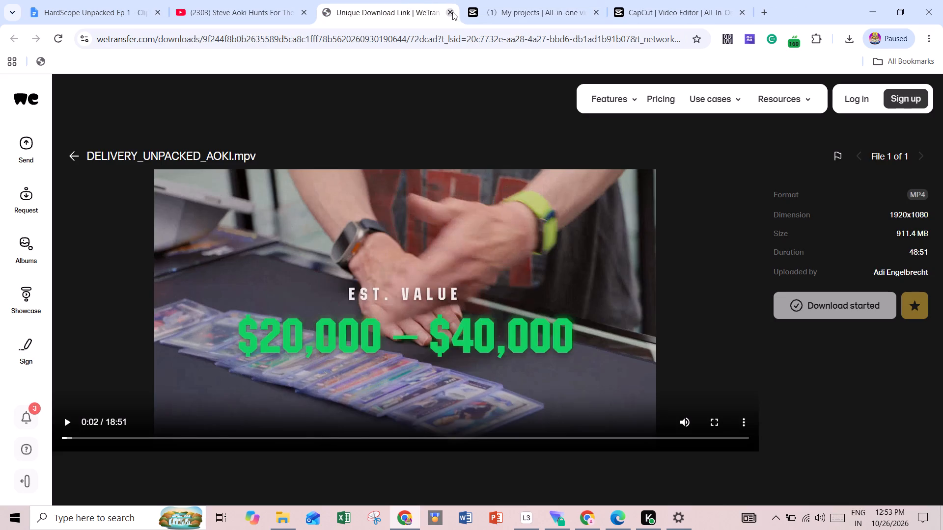
click(452, 12)
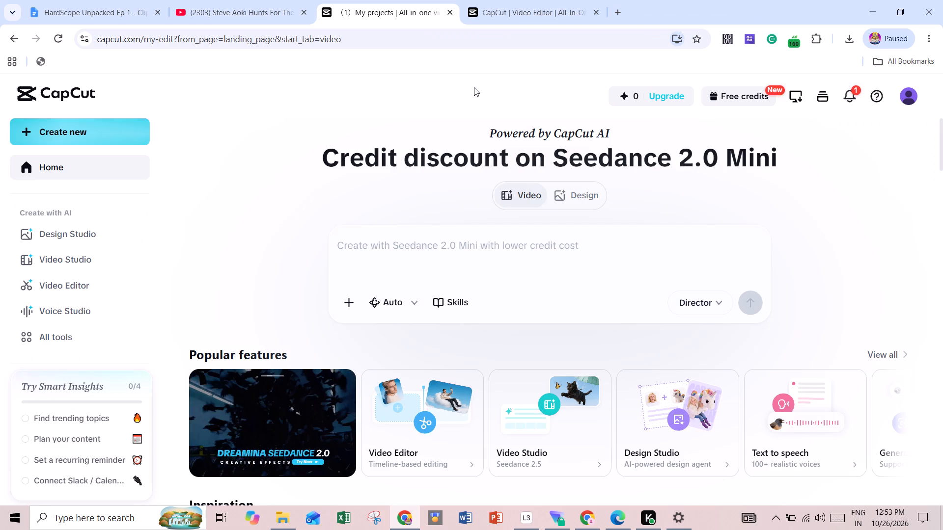
click(517, 0)
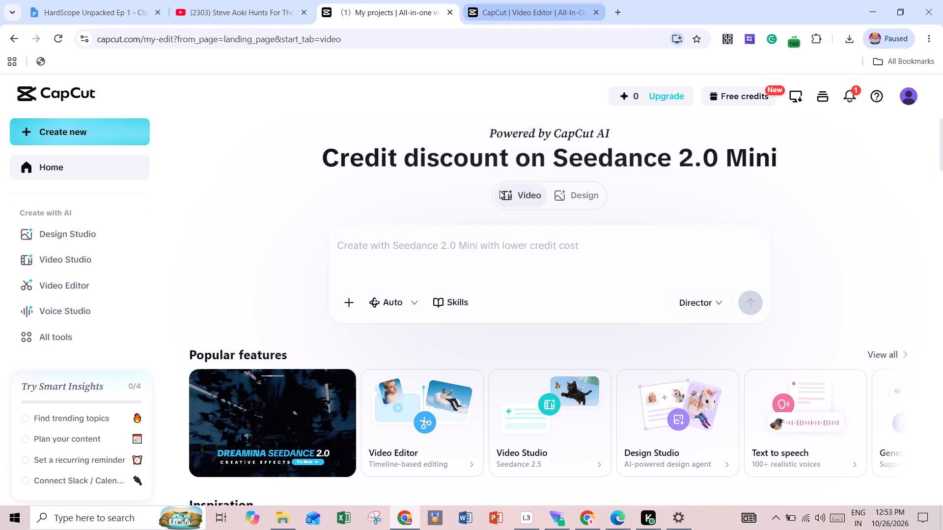
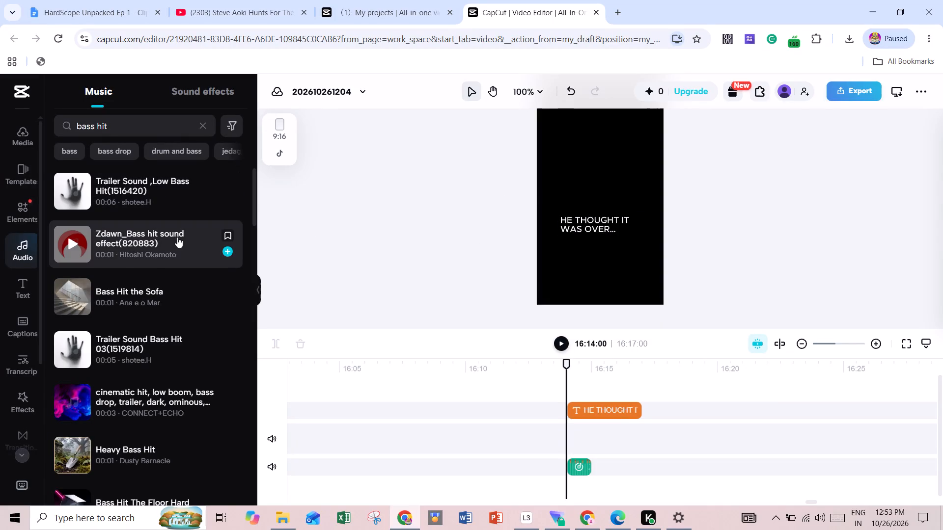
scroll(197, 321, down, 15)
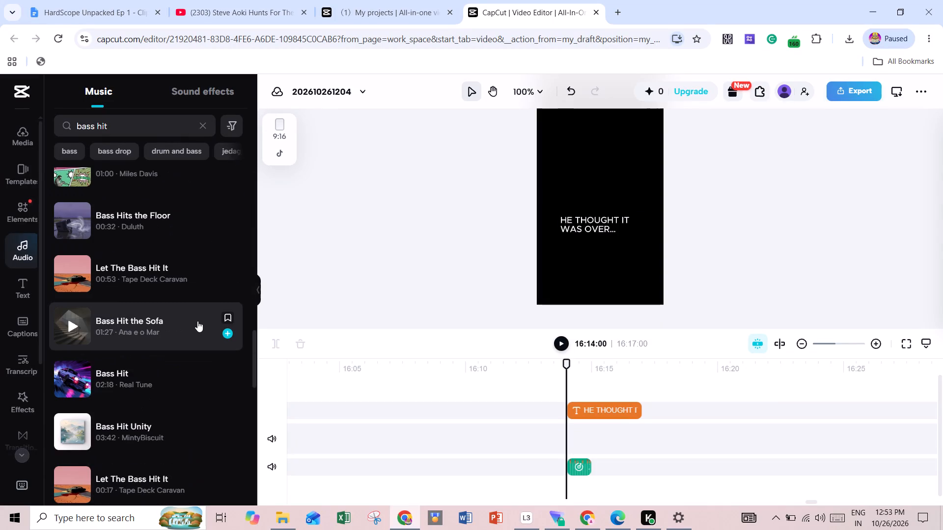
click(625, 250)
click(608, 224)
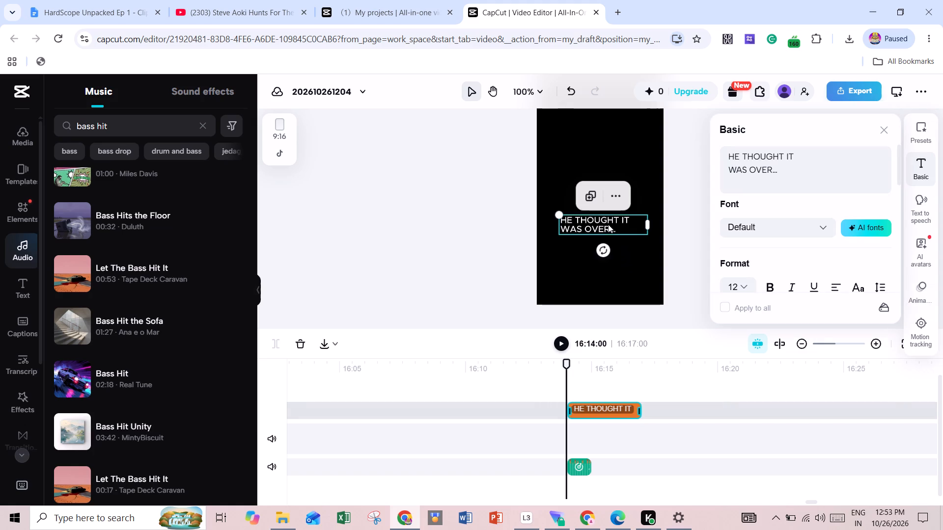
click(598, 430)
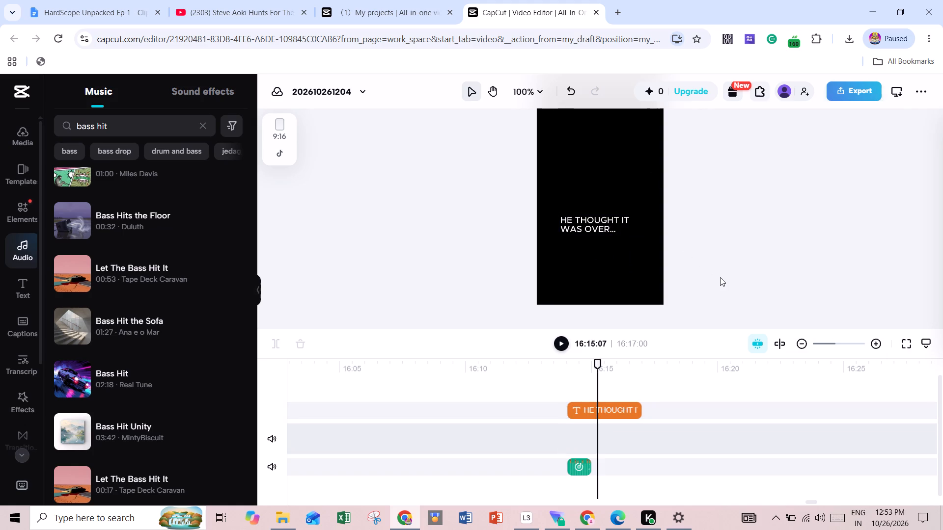
Undo the deletion of the video segment that precedes the 55-second Aoki clip.
key(ctrl+z)
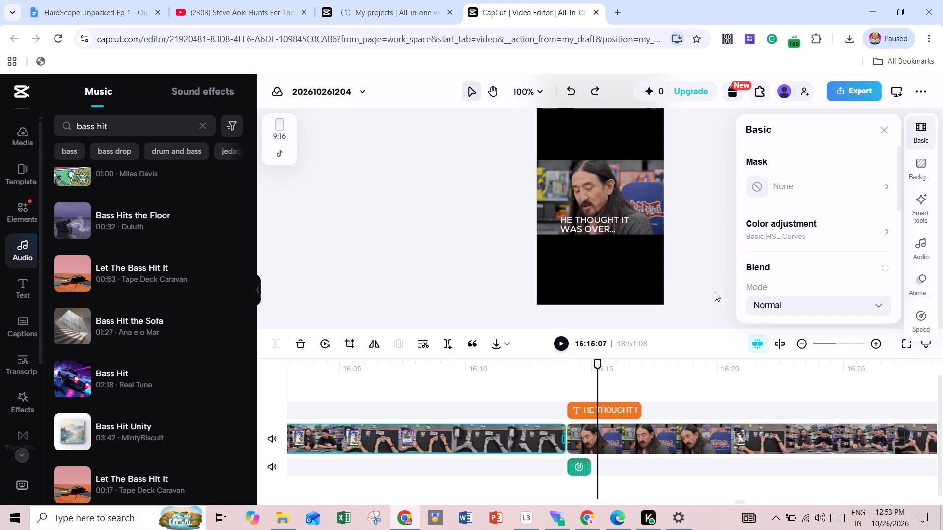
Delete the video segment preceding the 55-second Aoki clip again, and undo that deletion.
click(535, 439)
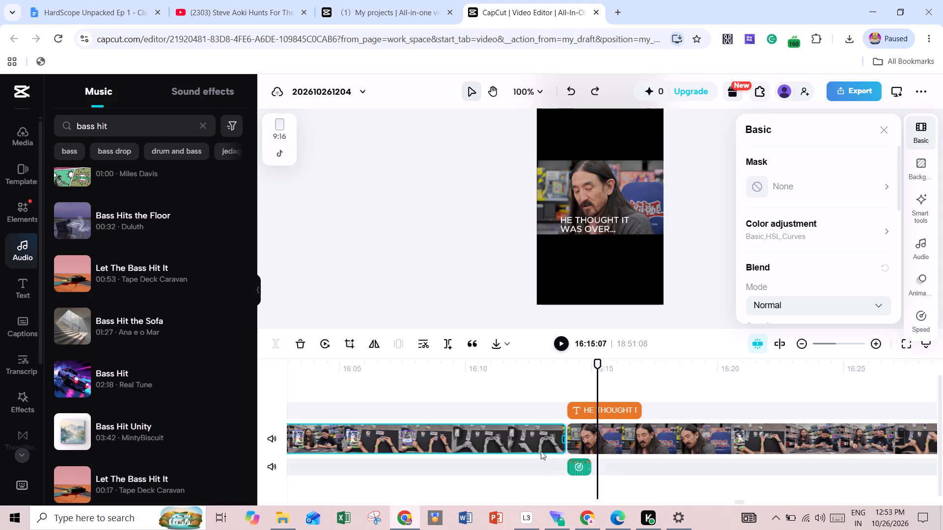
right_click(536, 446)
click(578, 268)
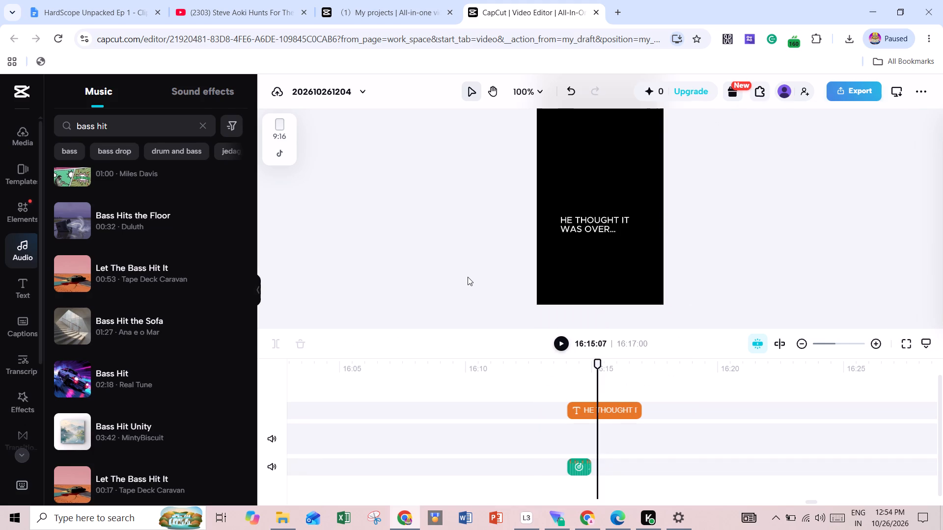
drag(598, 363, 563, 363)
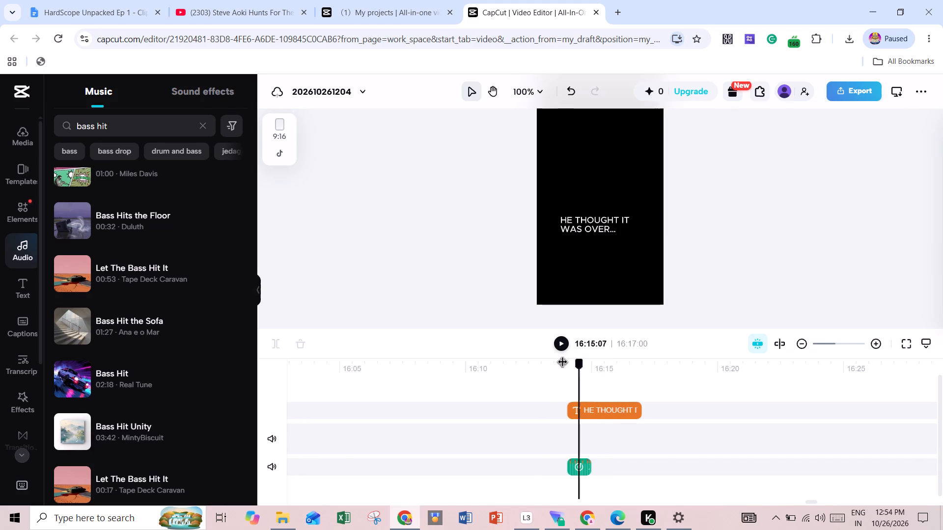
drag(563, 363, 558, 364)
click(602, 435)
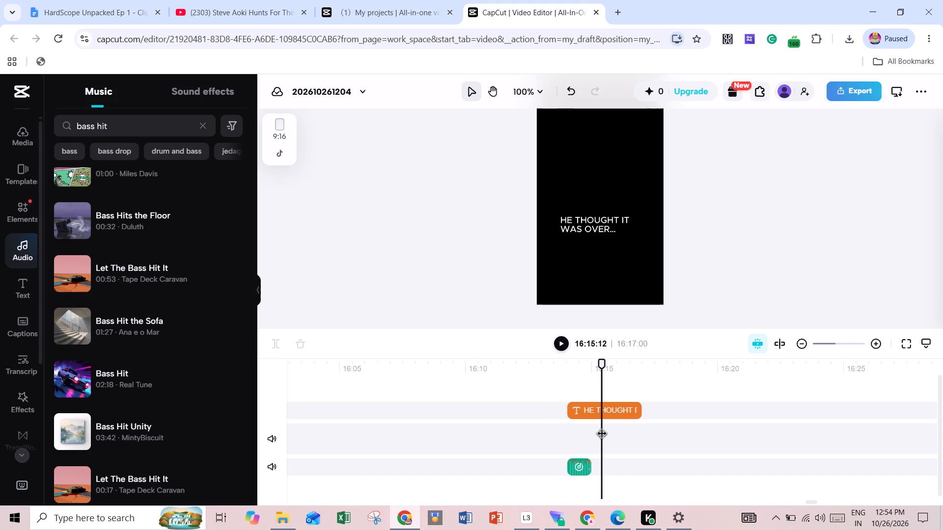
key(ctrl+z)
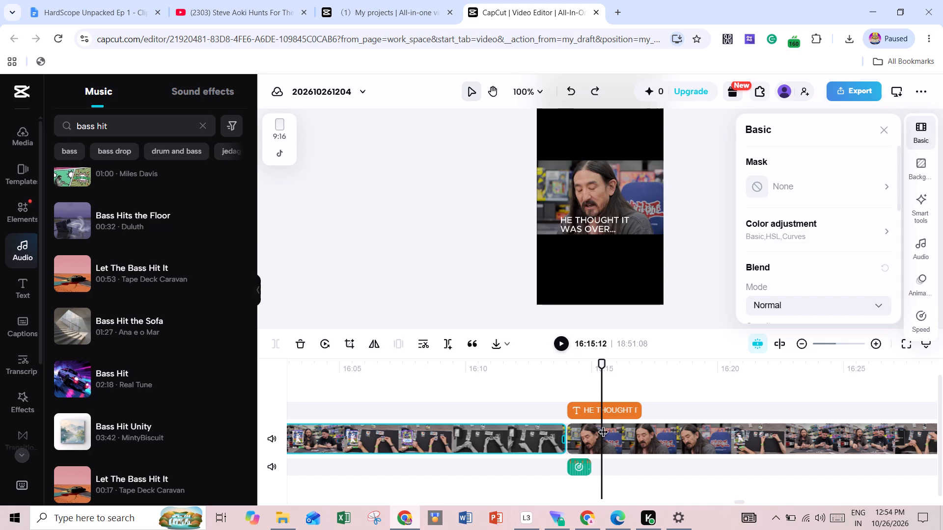
Return the playhead to 16:14:00 and open the basic settings of the "HE THOUGHT IT WAS OVER..." hook text.
click(888, 134)
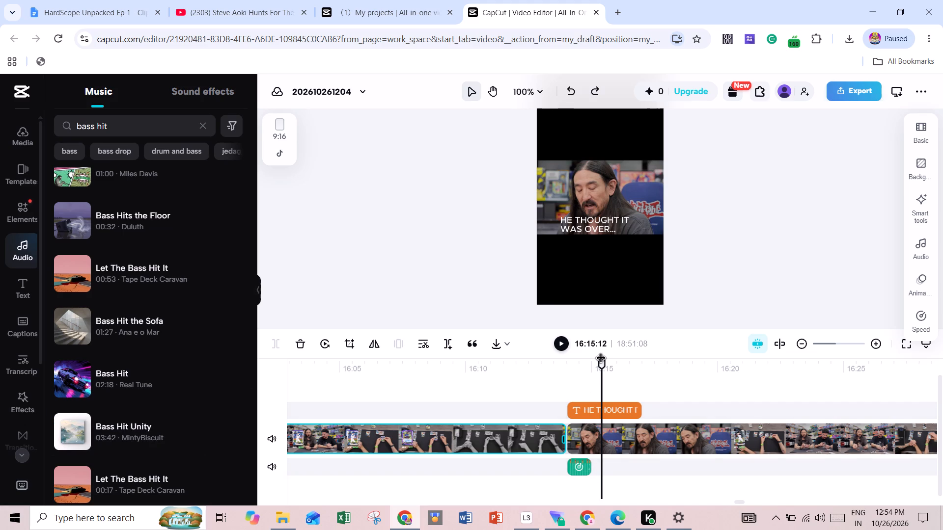
drag(601, 362, 569, 371)
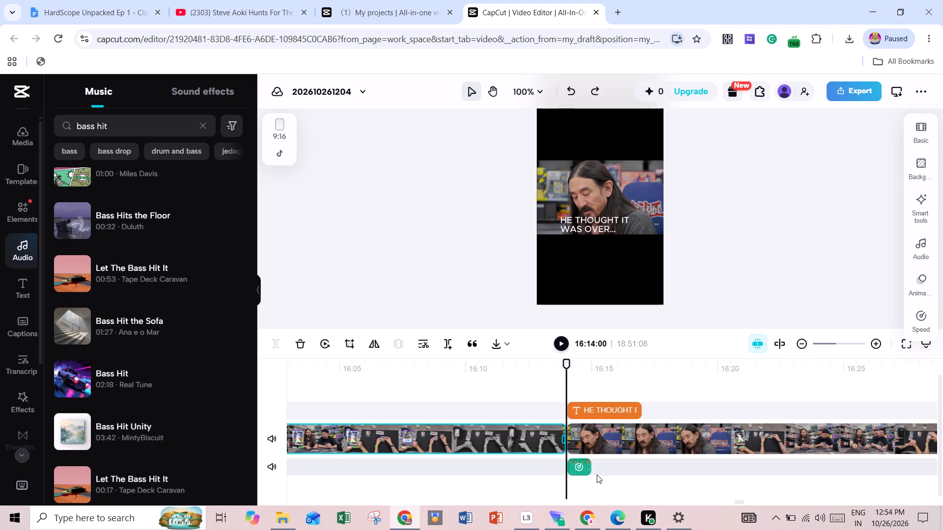
click(594, 217)
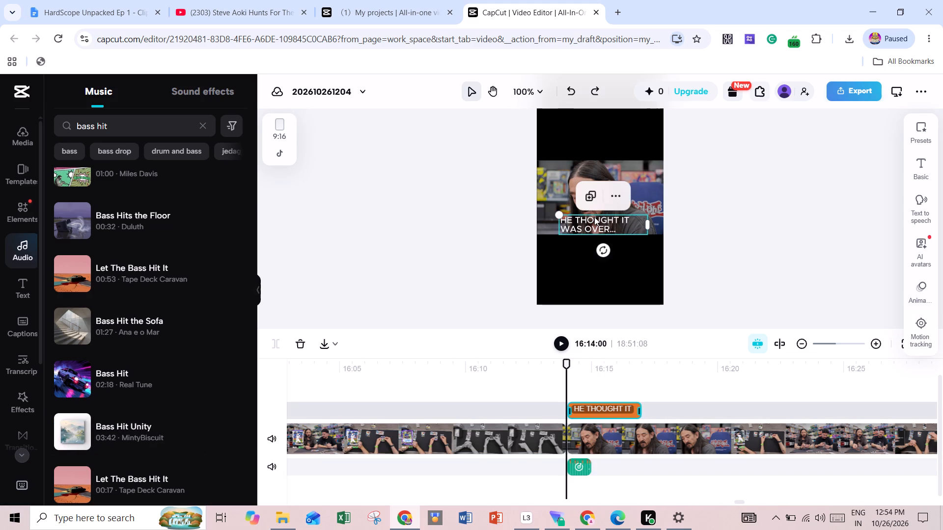
click(920, 170)
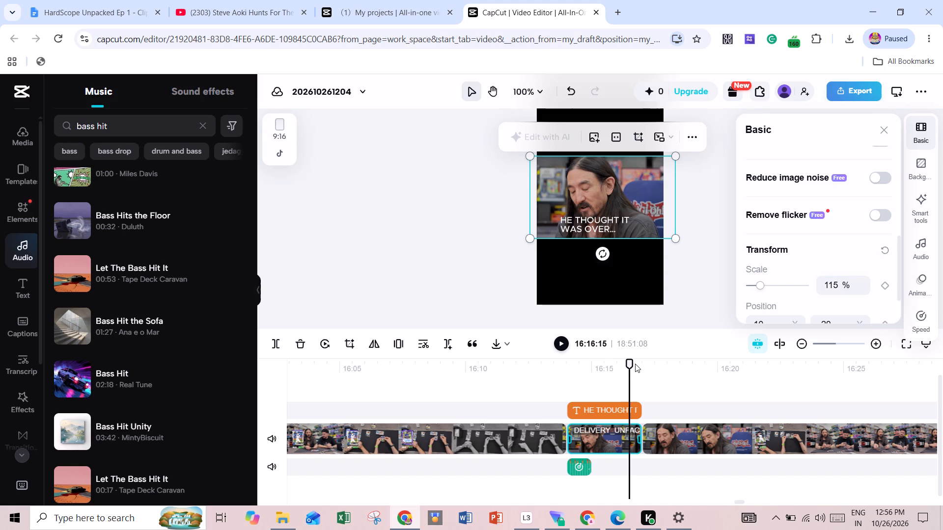
drag(635, 364, 640, 367)
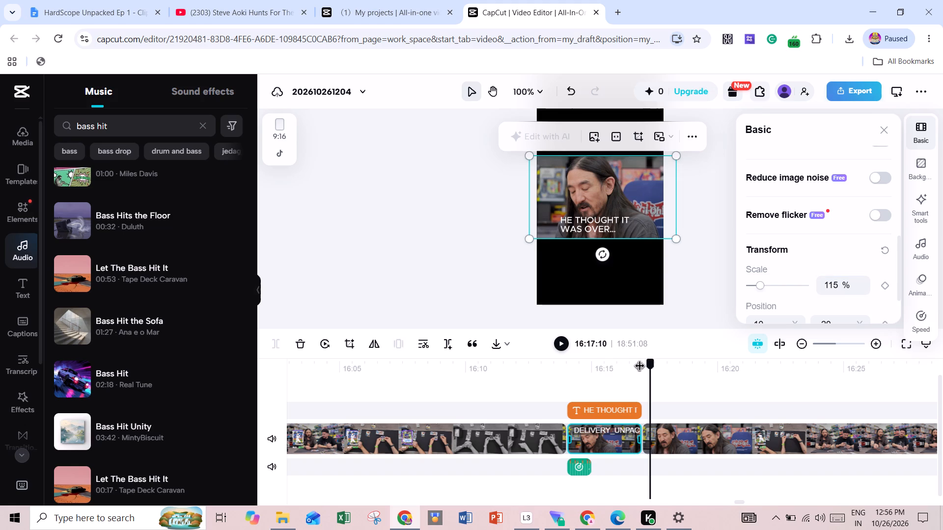
drag(640, 367, 597, 367)
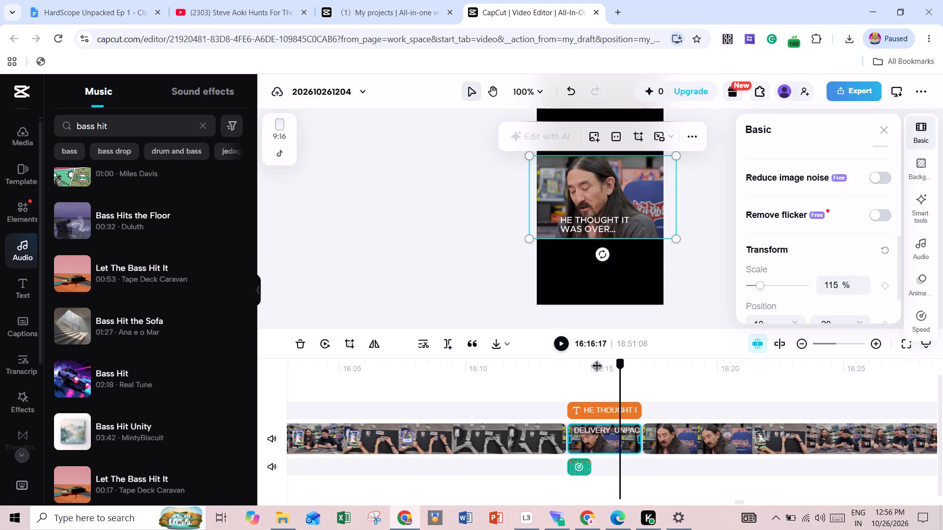
drag(597, 367, 642, 367)
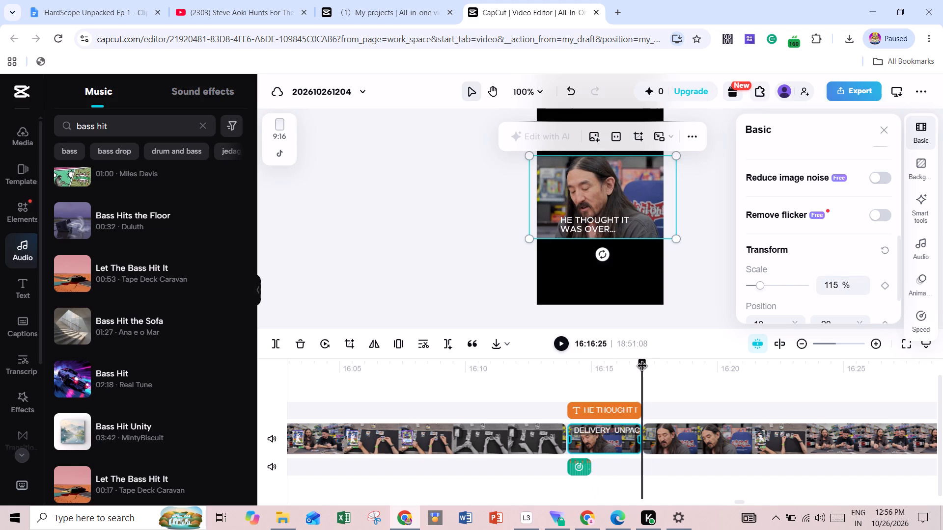
drag(642, 367, 590, 367)
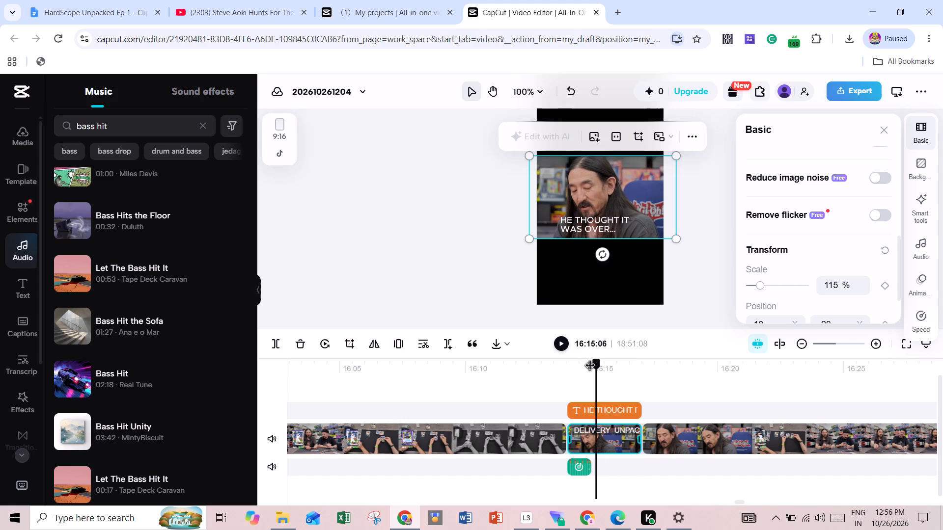
drag(590, 367, 648, 369)
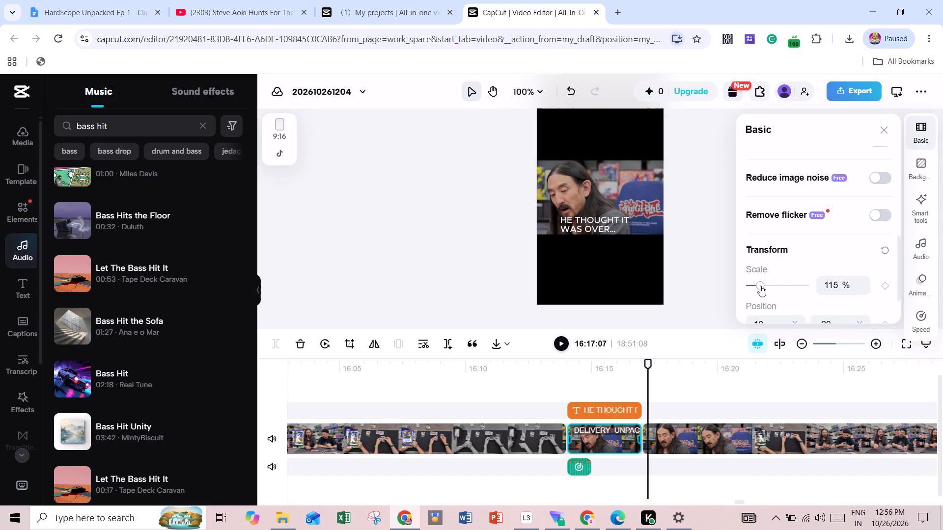
Set the three-second Aoki segment's scale to 128%.
click(760, 285)
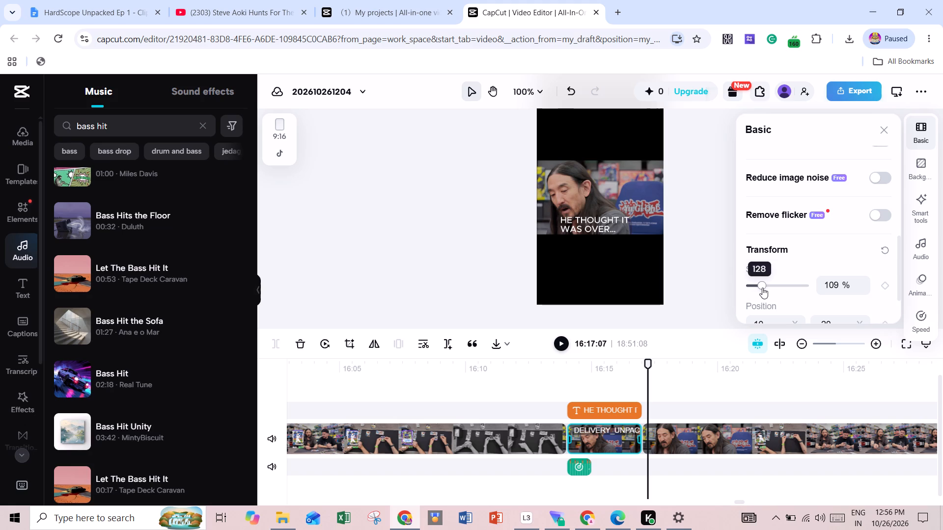
Preview the 128% zoom across the hook text's duration and compare the framing on both sides of the 16:17:00 cut.
drag(649, 363, 636, 364)
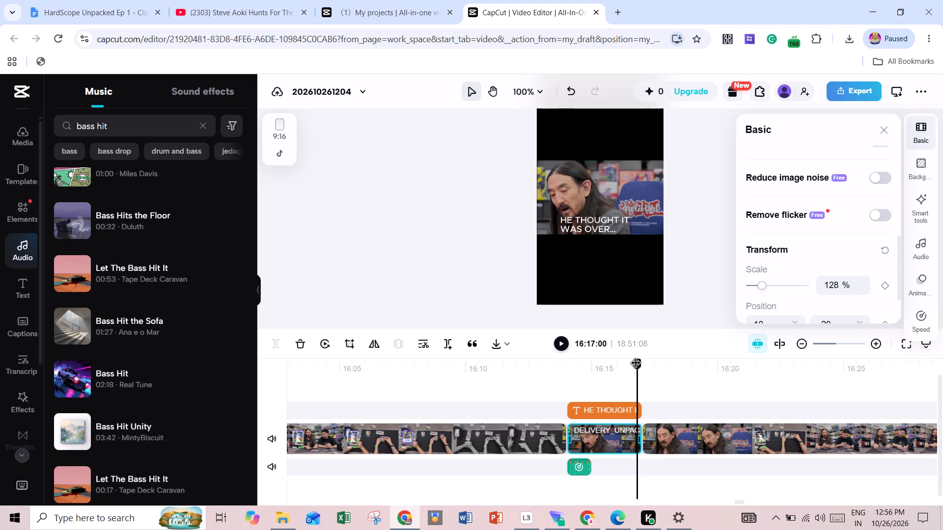
drag(636, 364, 624, 365)
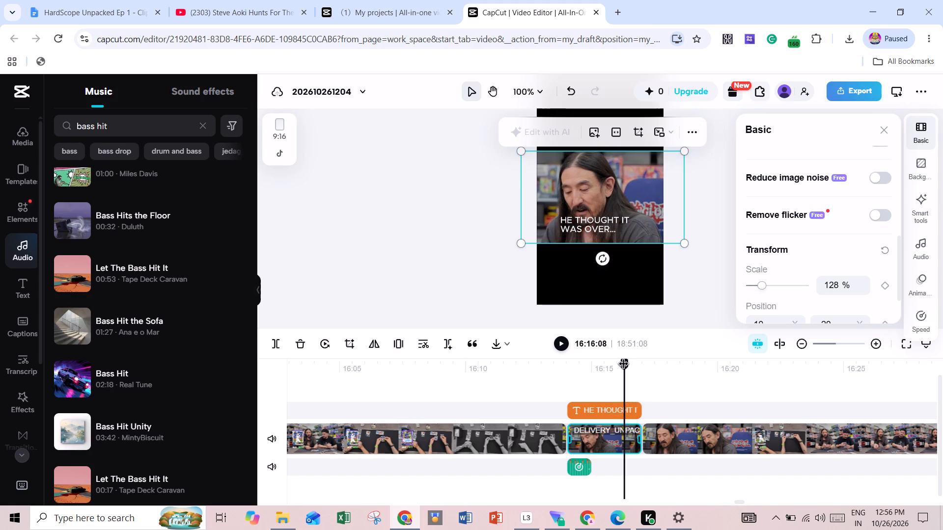
drag(624, 365, 641, 365)
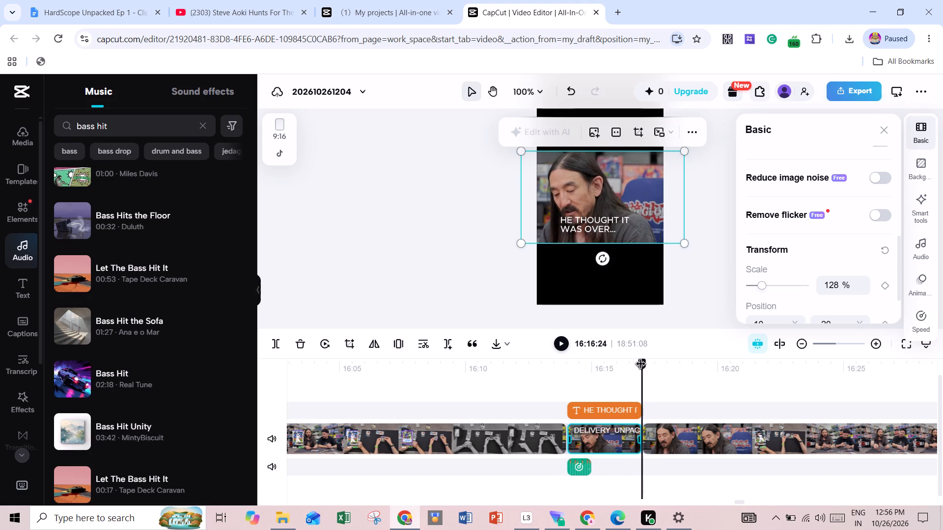
drag(641, 365, 613, 368)
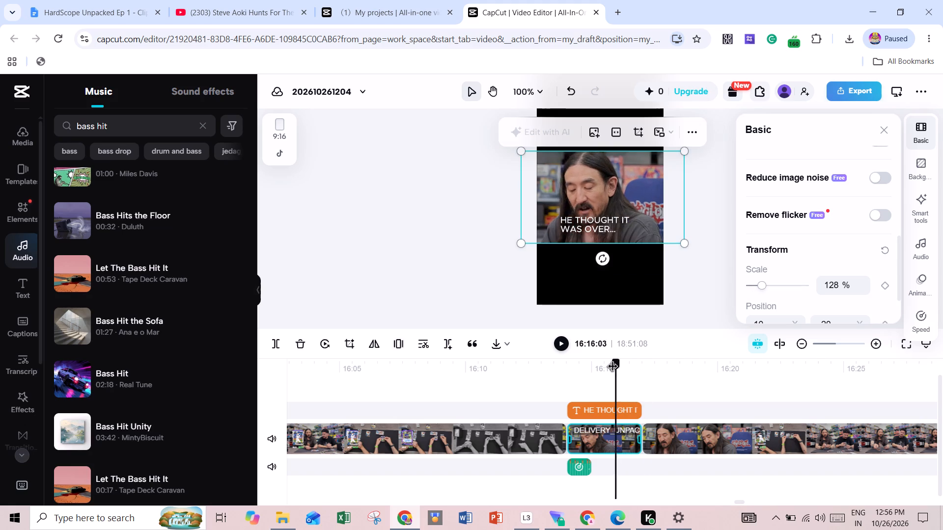
drag(613, 368, 583, 369)
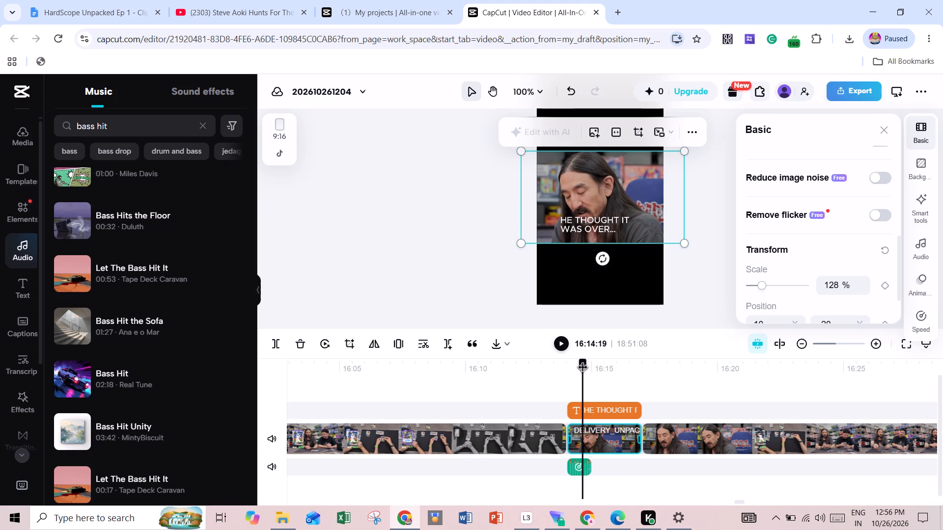
drag(583, 369, 609, 364)
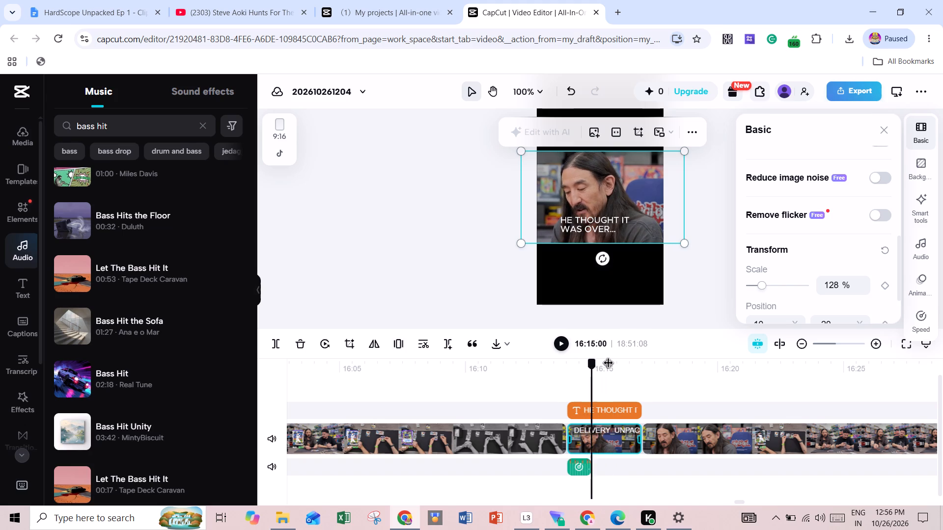
drag(609, 364, 644, 359)
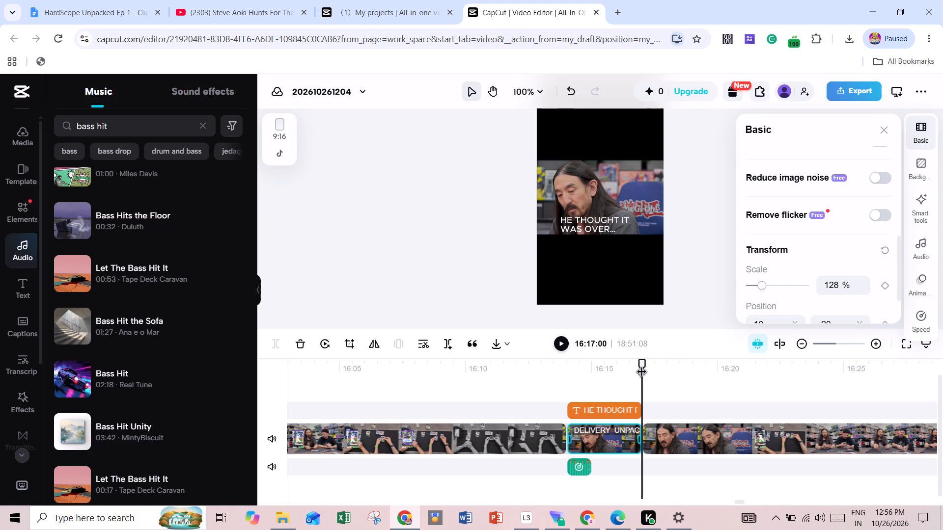
drag(642, 368, 640, 368)
drag(640, 368, 625, 368)
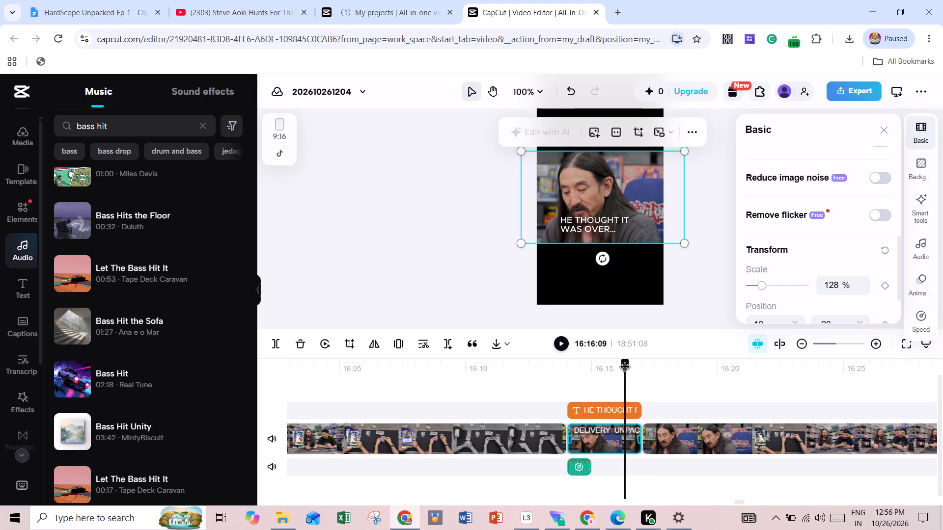
drag(625, 368, 644, 368)
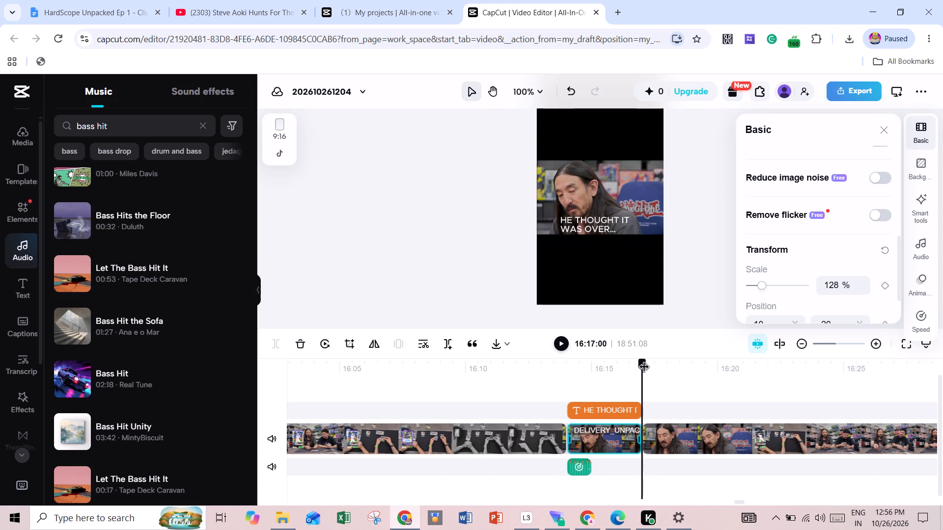
drag(644, 368, 636, 369)
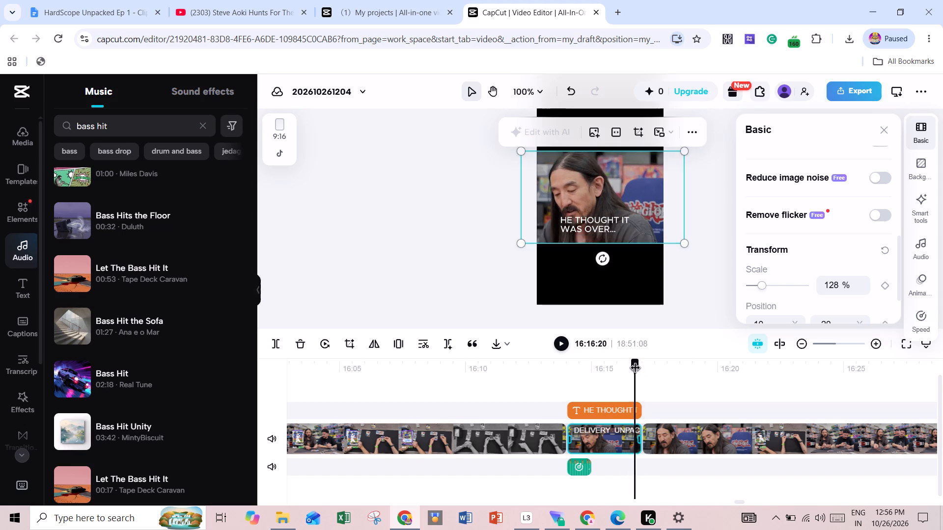
drag(636, 369, 651, 369)
Set the scale of the video segment following the 16:17:00 cut to 100%.
click(665, 432)
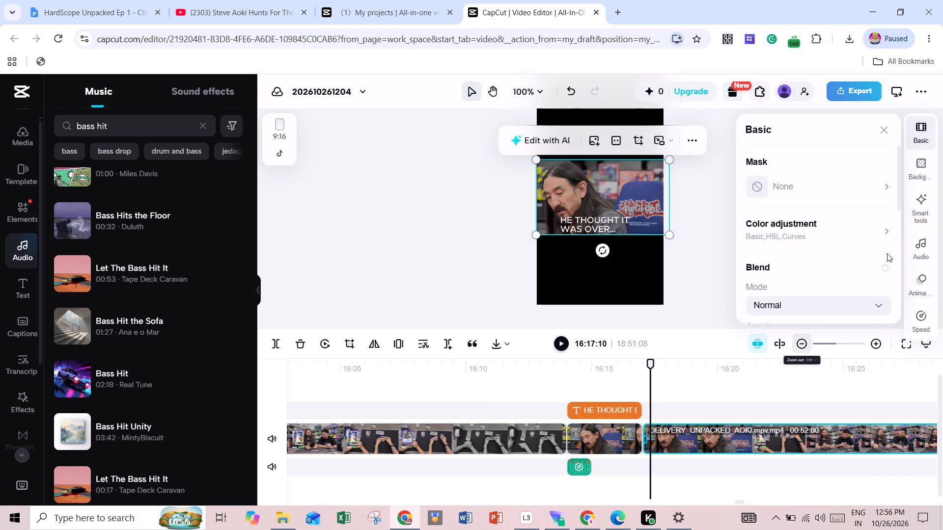
click(923, 141)
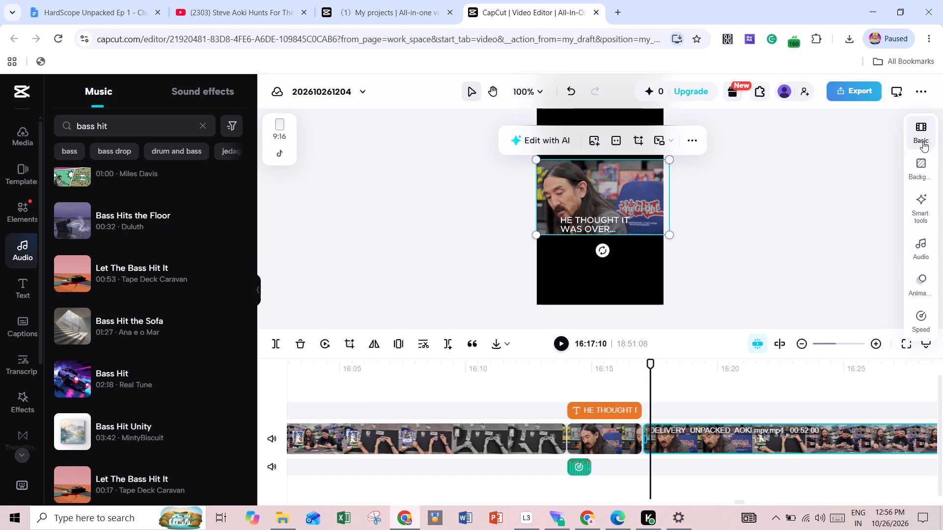
click(721, 441)
click(913, 132)
scroll(857, 221, down, 3)
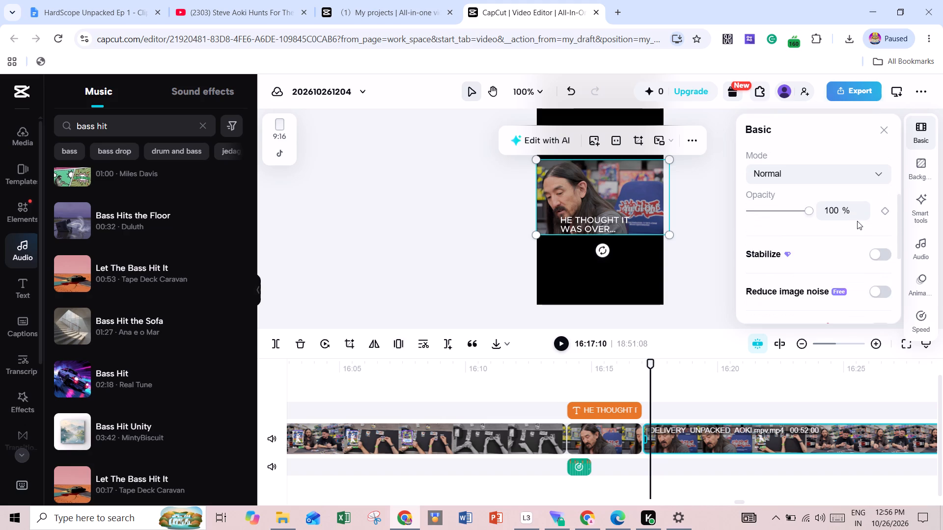
scroll(852, 215, up, 2)
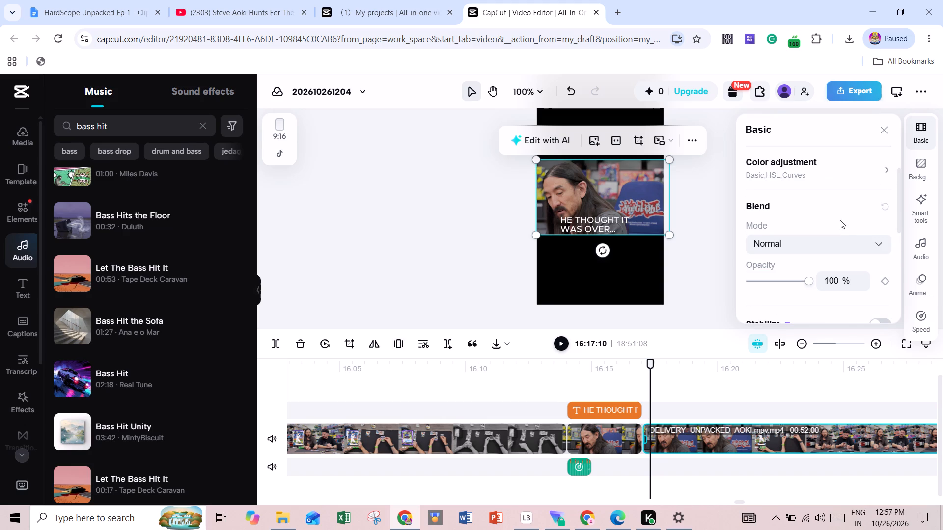
scroll(840, 220, down, 3)
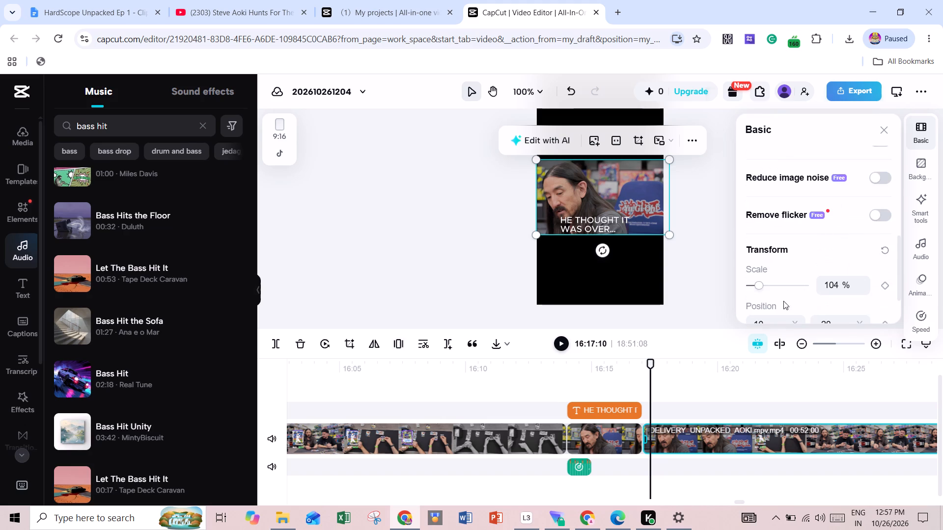
click(758, 284)
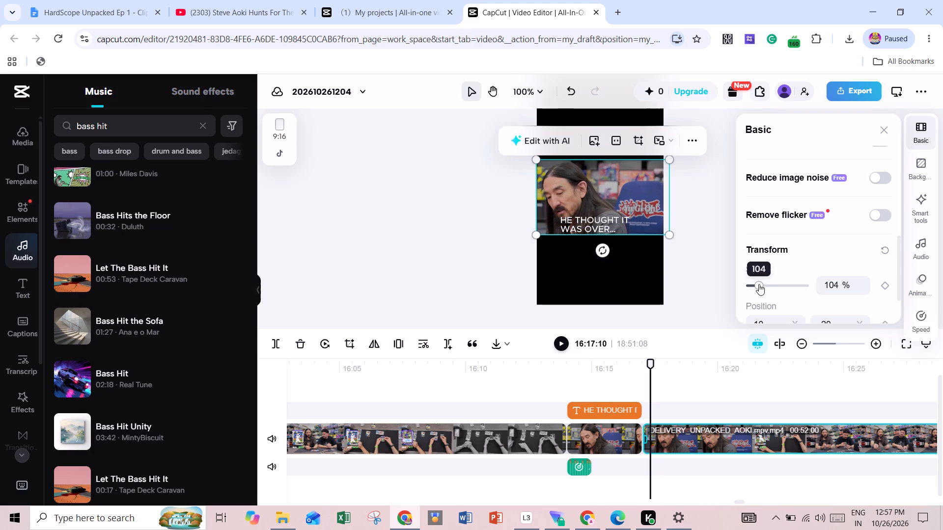
click(835, 286)
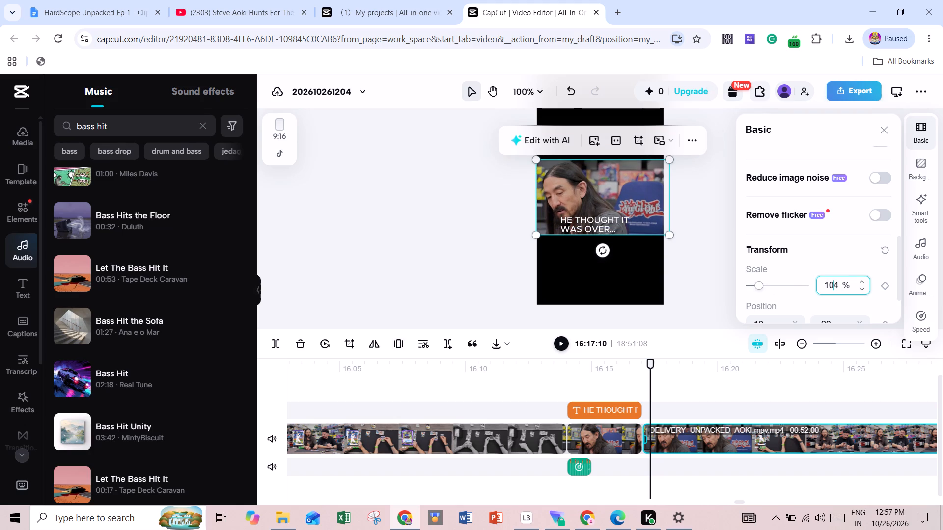
click(835, 286)
click(839, 286)
key(BackSpace)
key(0)
key(Return)
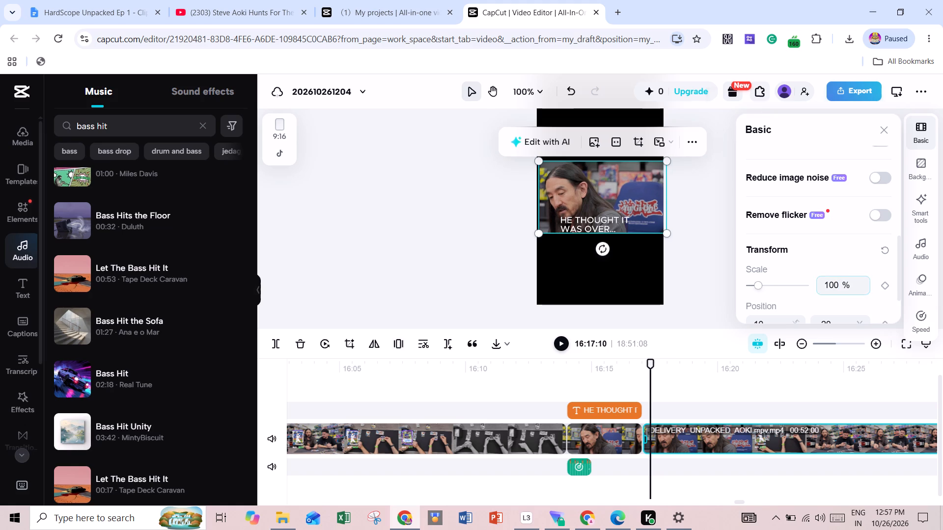
Compare the framing on both sides of the 16:17:00 cut and set the three-second Aoki segment's scale to 115%.
drag(650, 363, 642, 365)
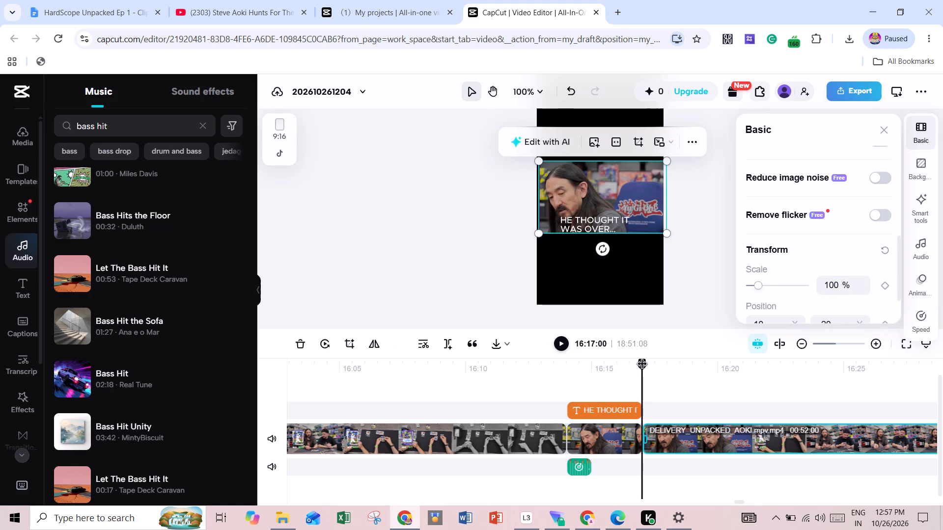
drag(642, 365, 628, 368)
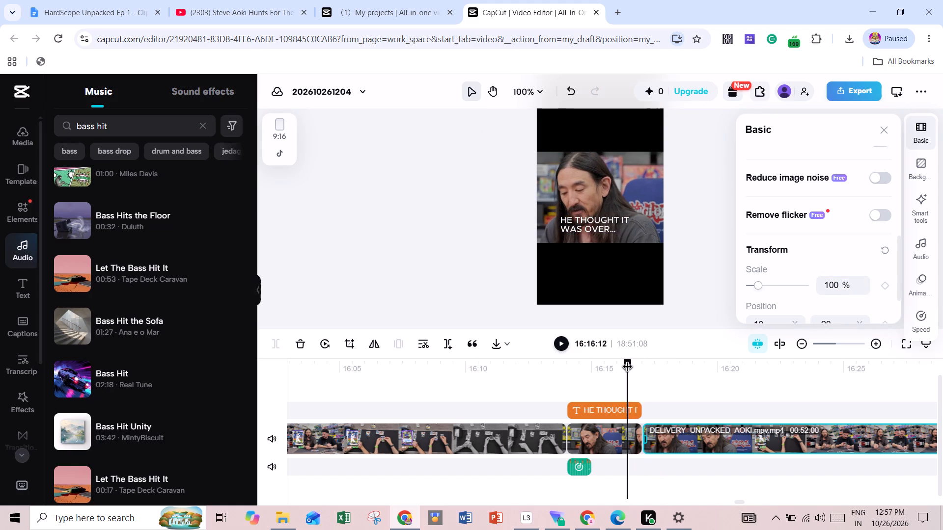
drag(628, 368, 623, 368)
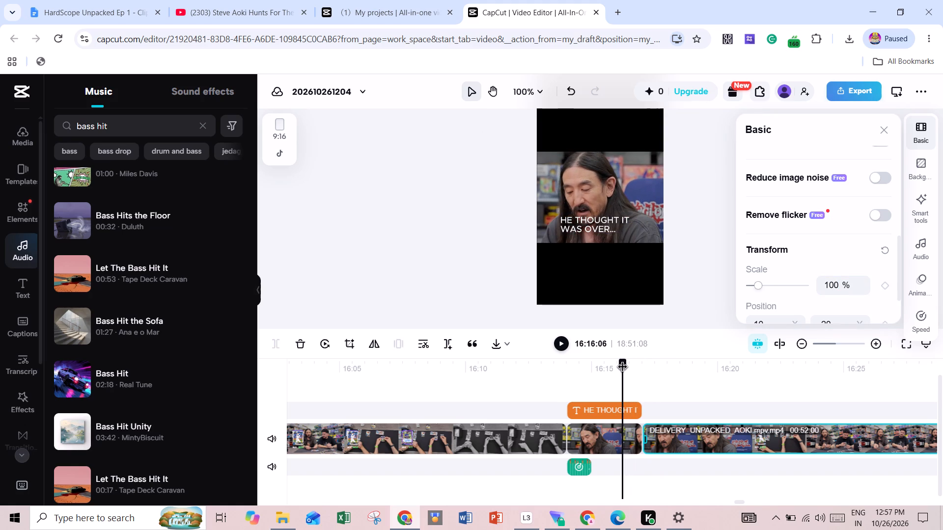
drag(623, 368, 650, 364)
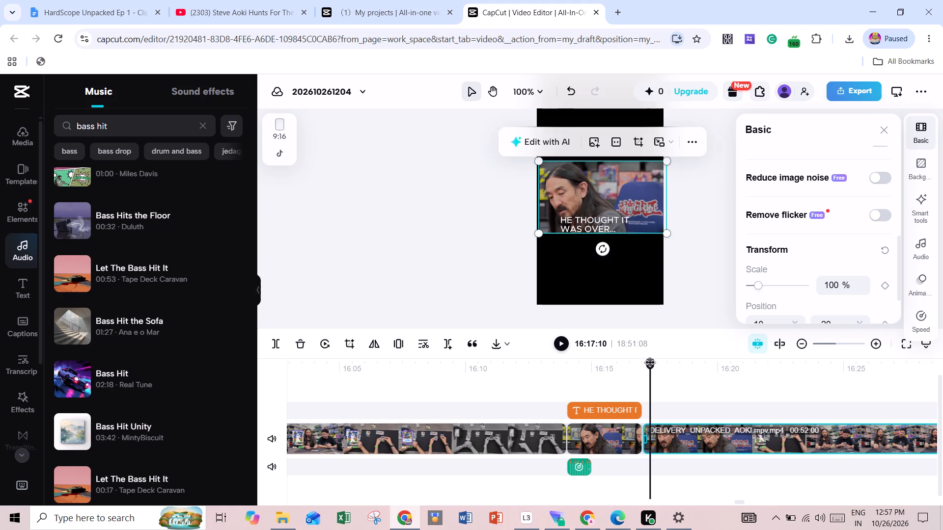
drag(650, 364, 624, 368)
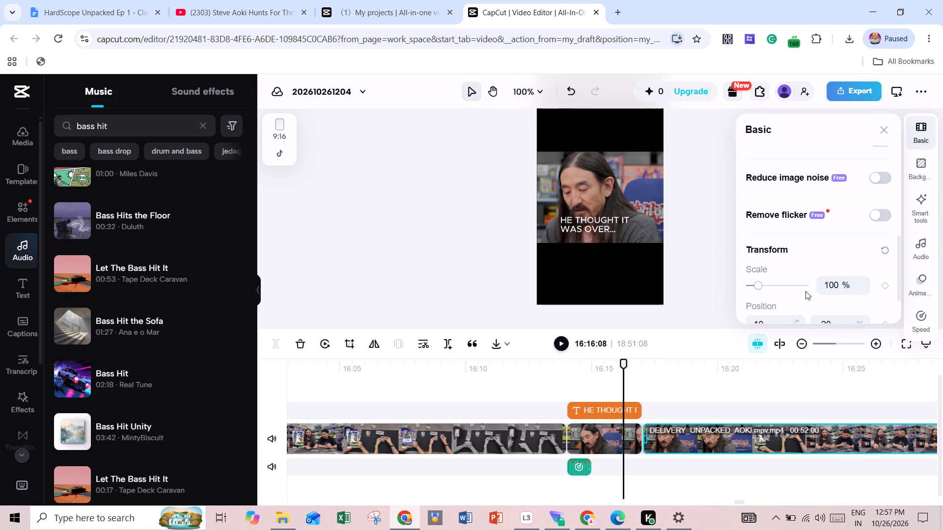
click(609, 443)
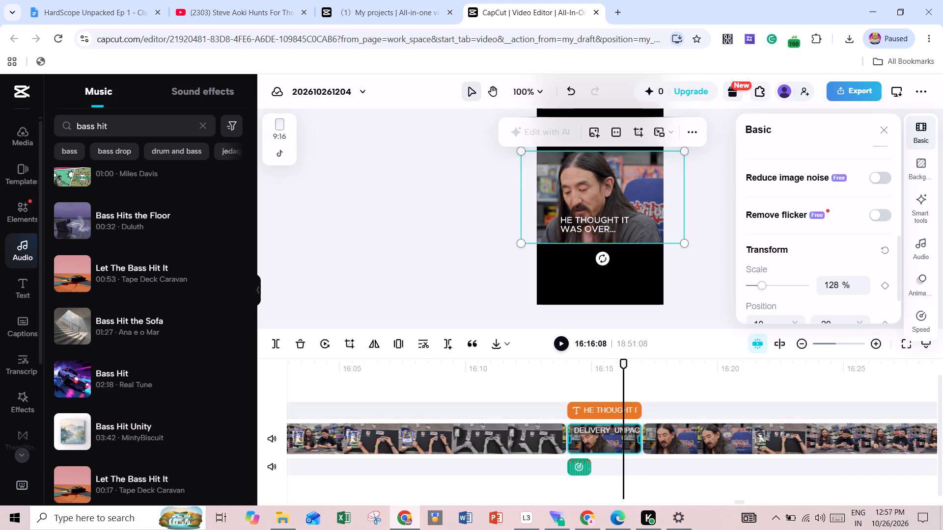
drag(765, 288, 760, 287)
click(838, 284)
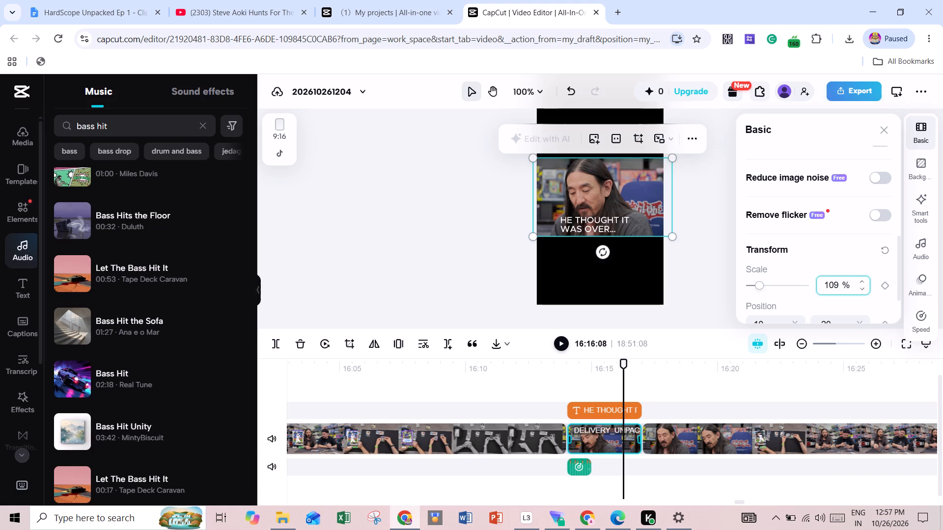
key(BackSpace)
key(BackSpace)
text(15)
key(Return)
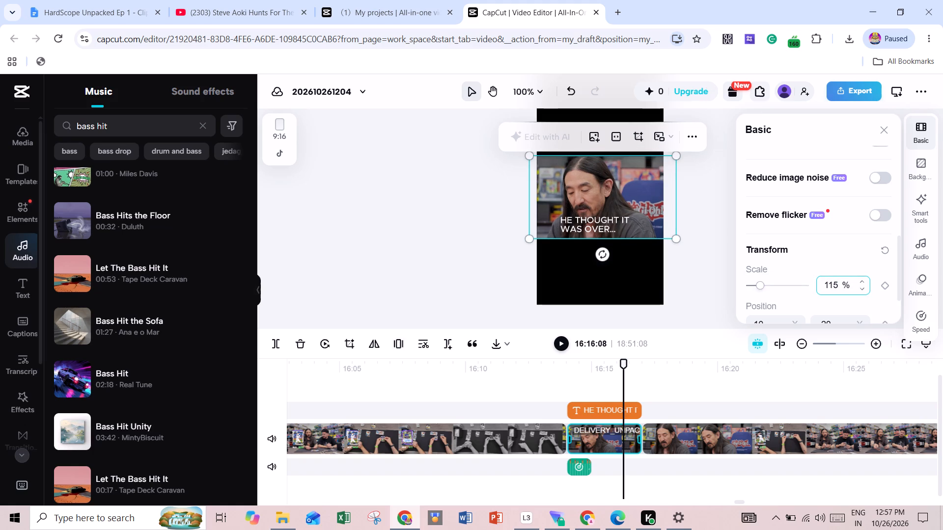
Preview the 115% zoom against the following segment across the 16:17:00 cut and inspect where the hook text ends.
drag(625, 362, 648, 366)
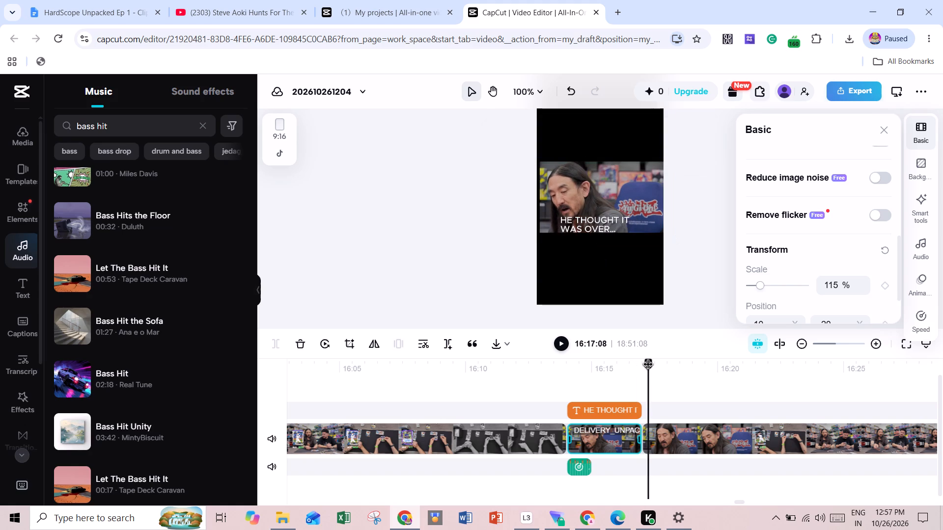
drag(648, 366, 619, 373)
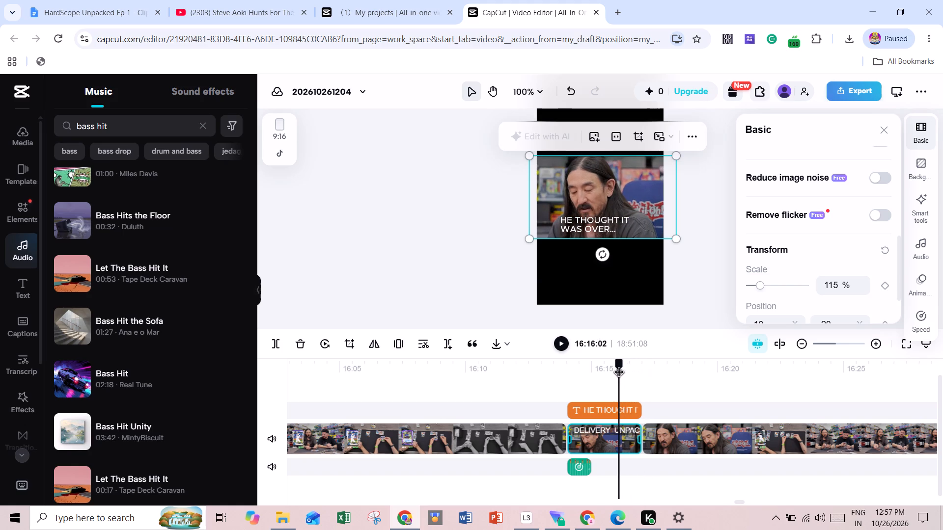
drag(619, 373, 639, 373)
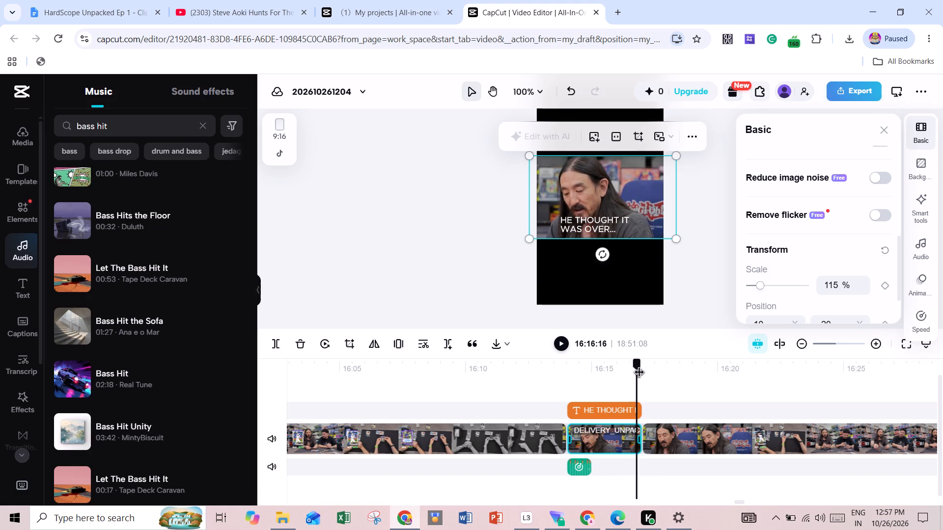
drag(639, 373, 641, 375)
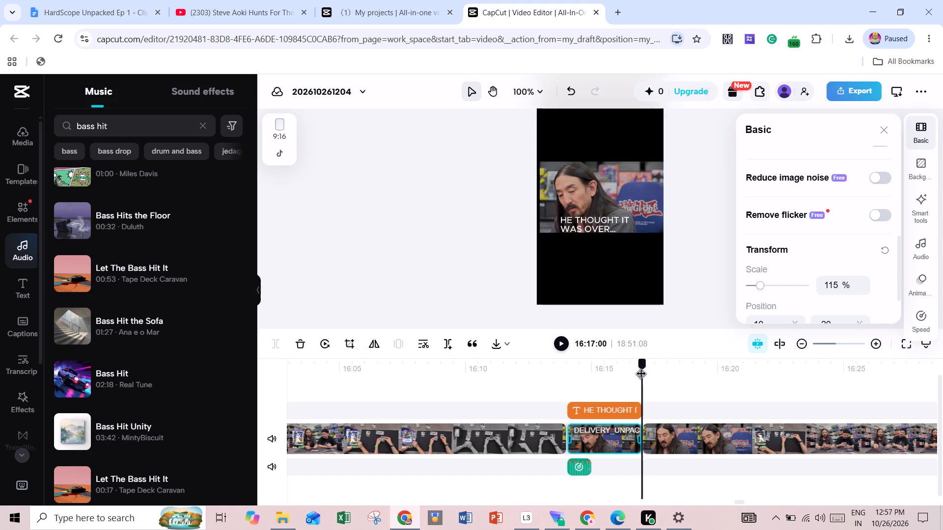
drag(641, 375, 620, 378)
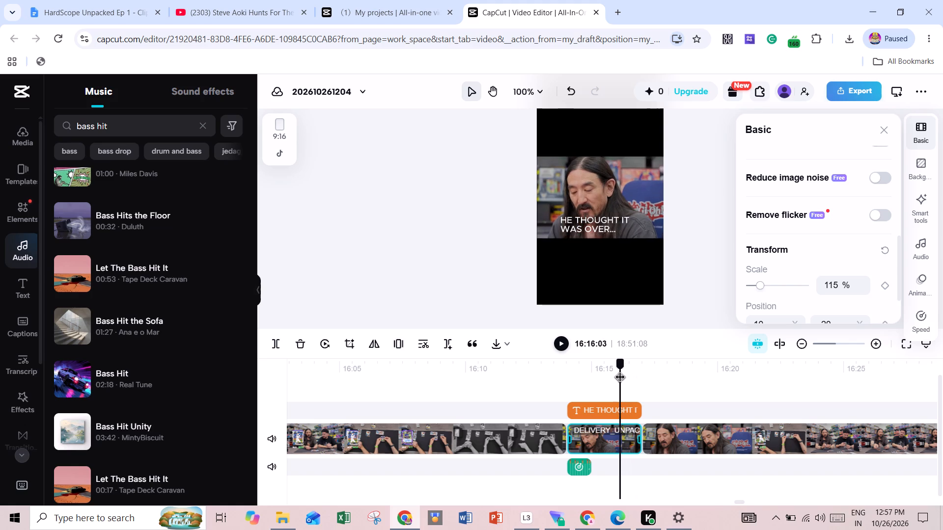
drag(620, 378, 638, 378)
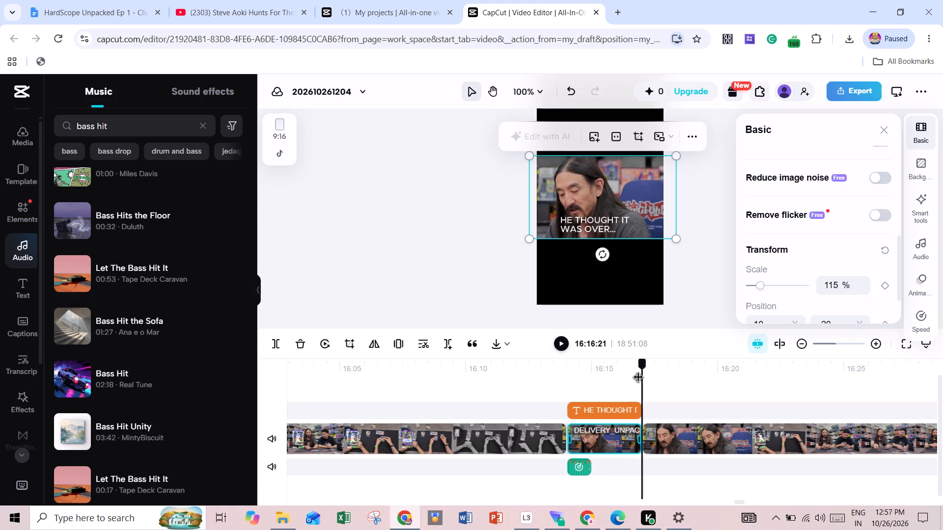
drag(638, 378, 649, 378)
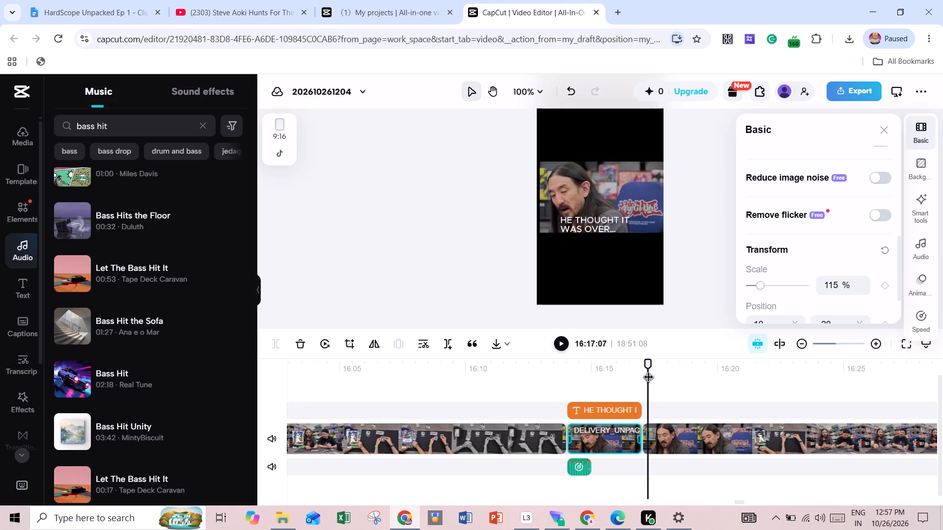
click(625, 436)
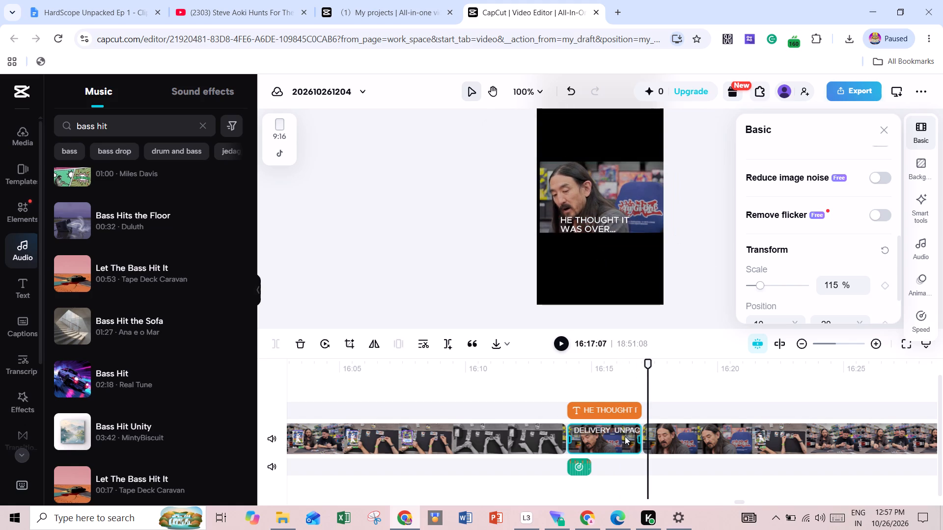
click(615, 411)
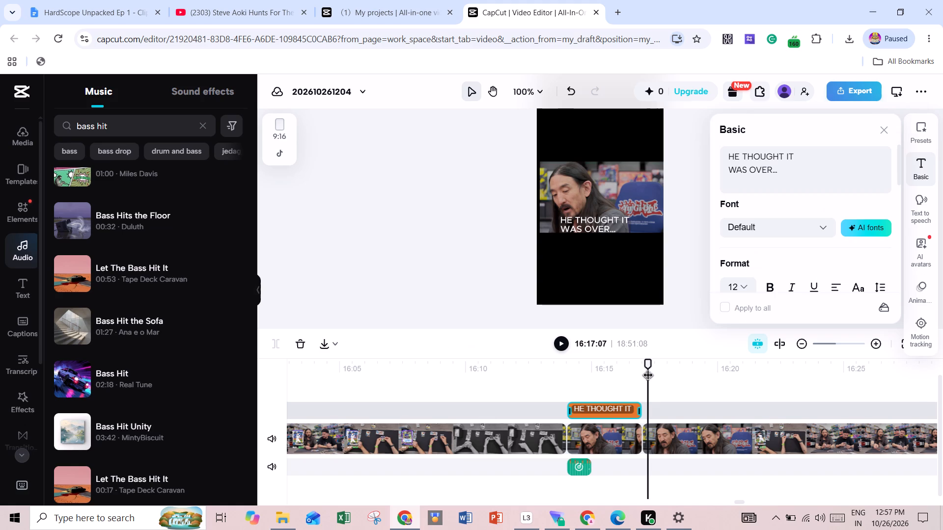
drag(650, 367, 669, 366)
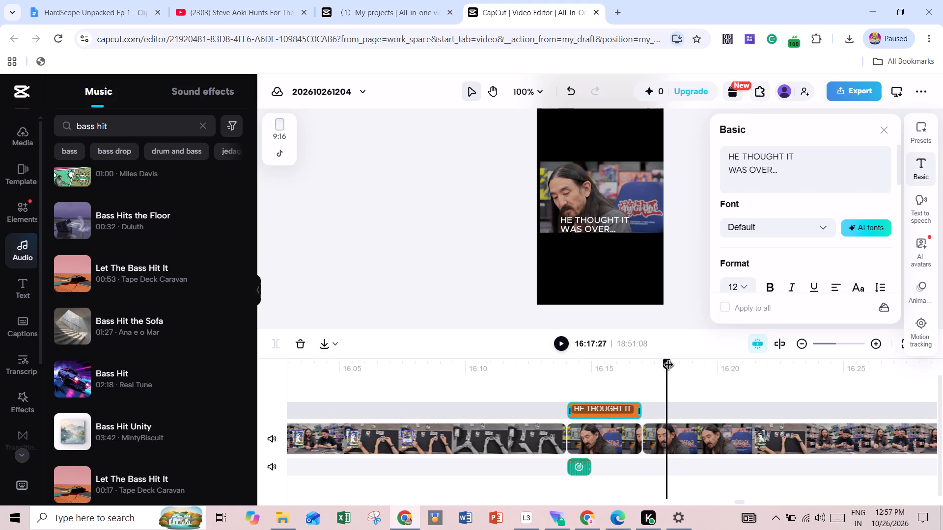
drag(669, 366, 644, 373)
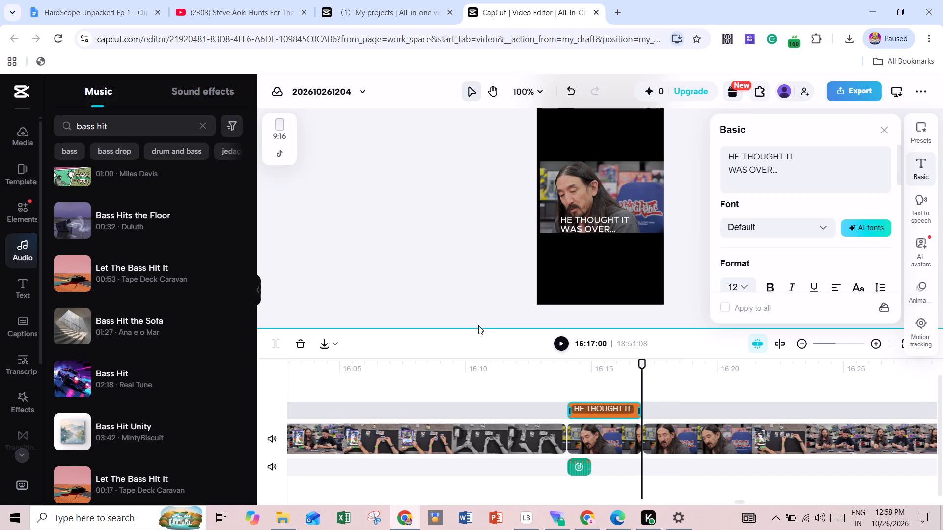
click(577, 464)
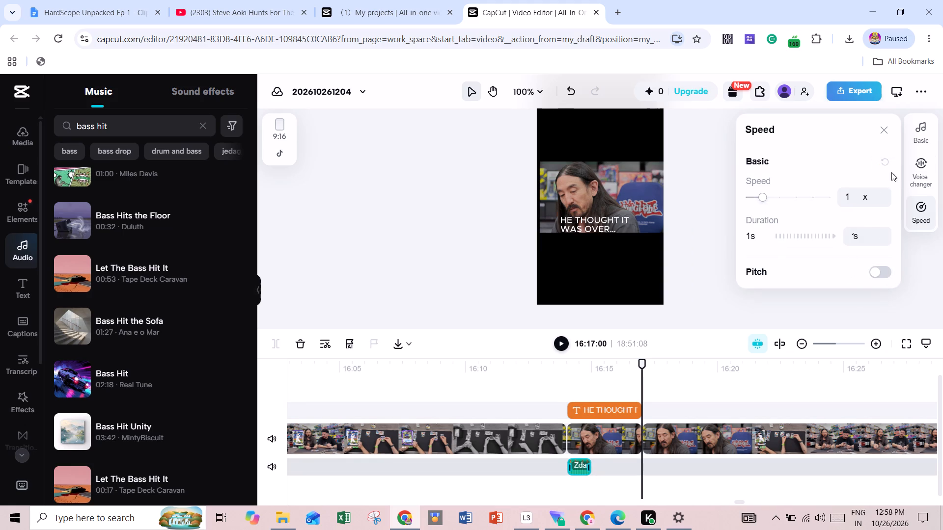
click(928, 139)
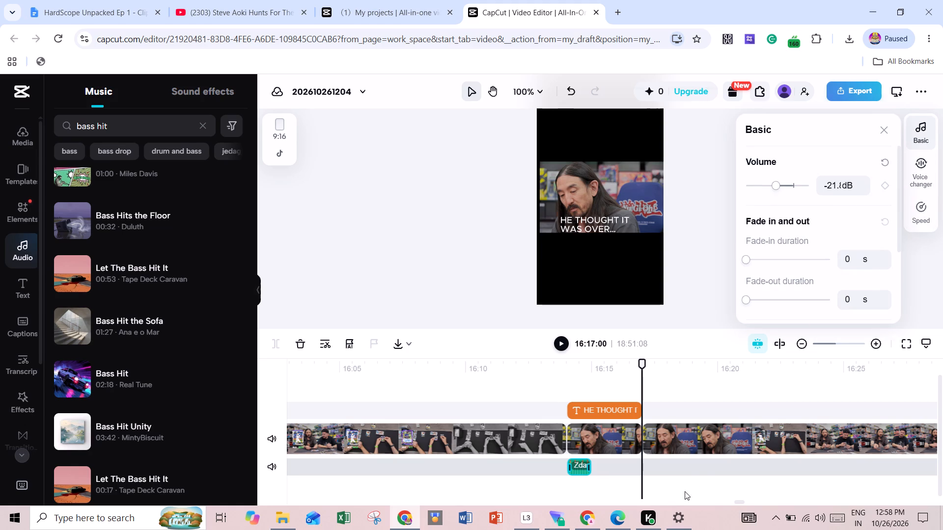
click(582, 520)
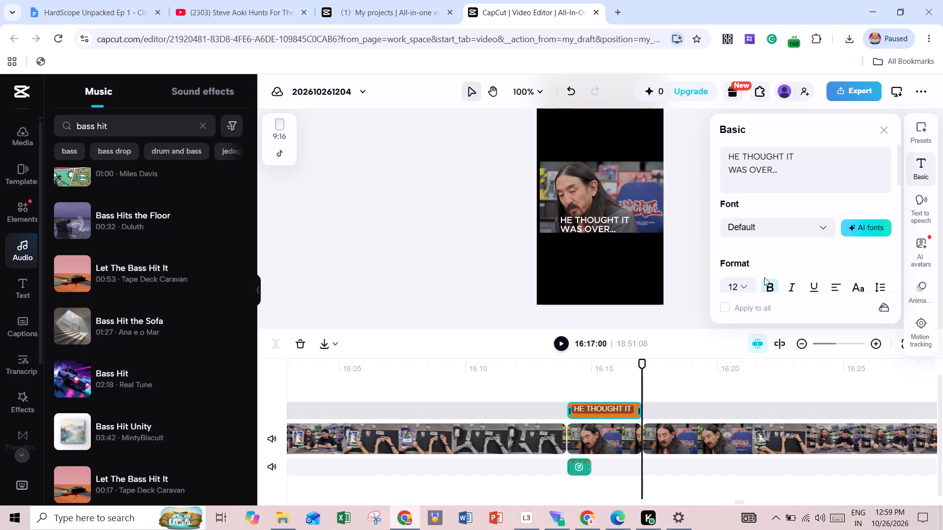
click(772, 168)
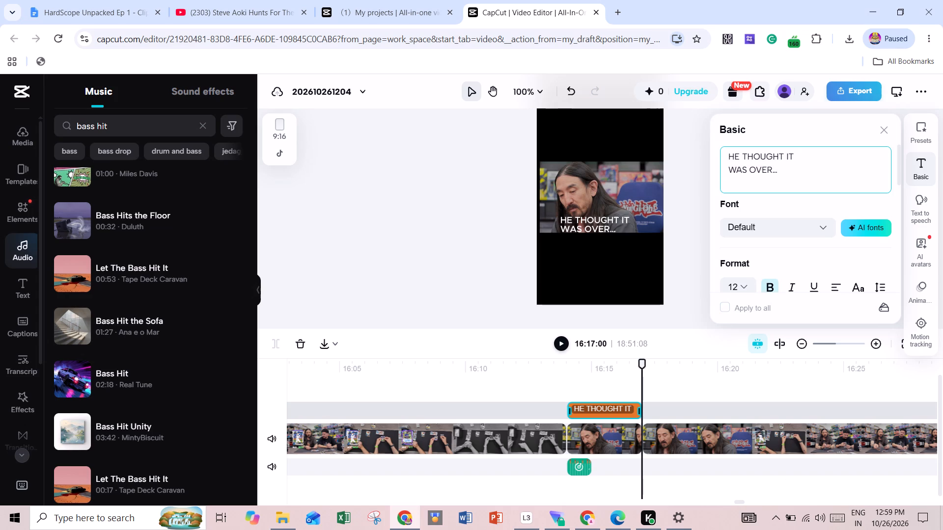
click(785, 170)
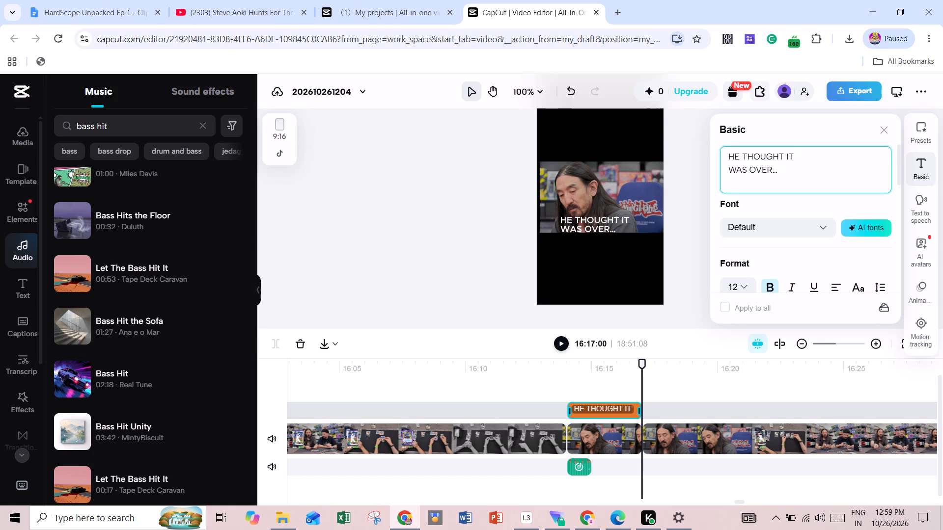
click(749, 287)
scroll(741, 340, down, 1)
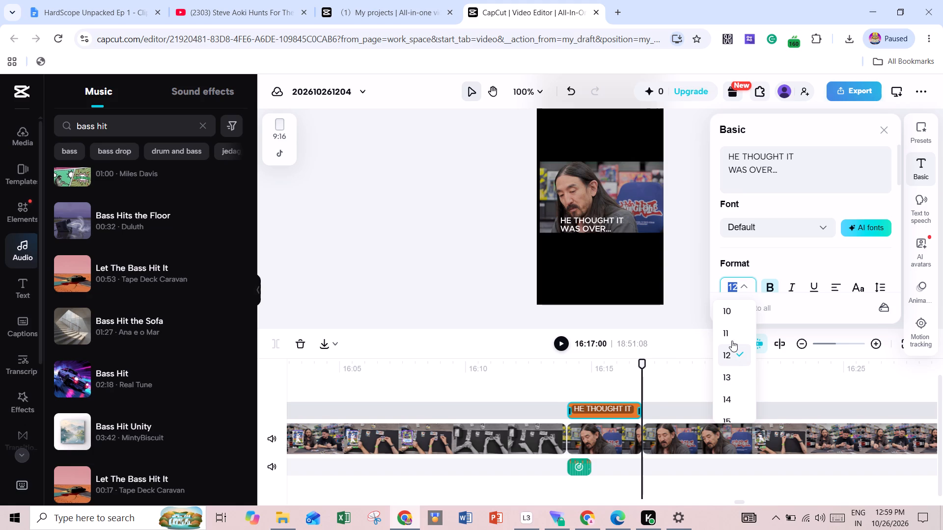
click(738, 377)
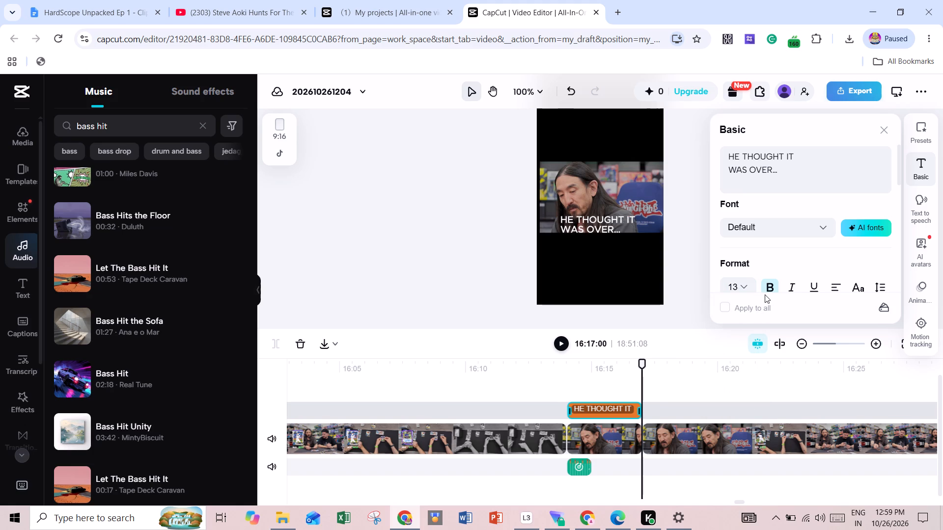
Select the word OVER in the hook text and look through its font, format and transform settings for a colour option.
click(610, 232)
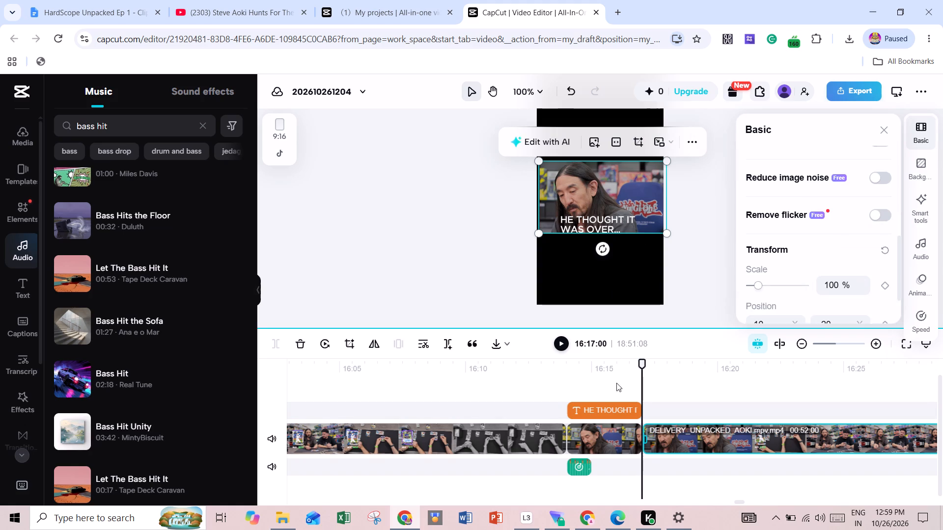
click(617, 410)
drag(772, 167, 770, 166)
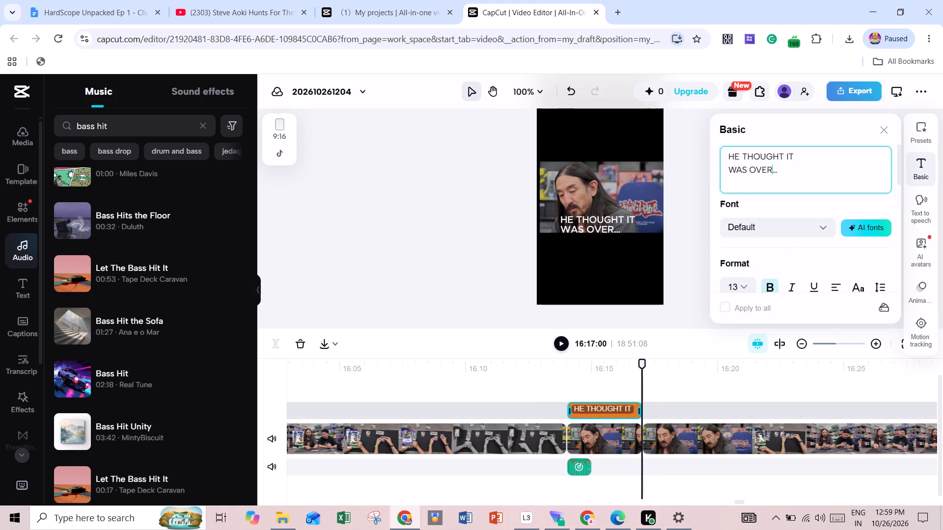
drag(770, 166, 751, 170)
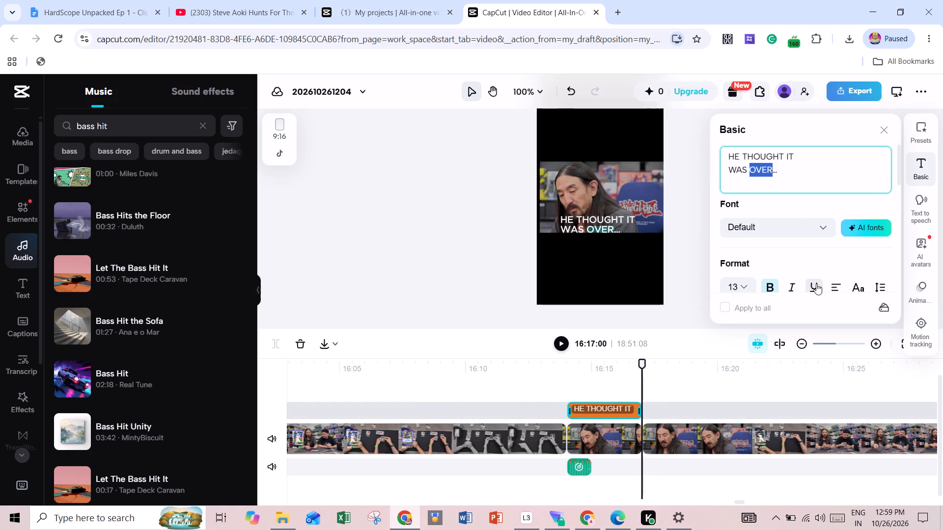
scroll(816, 284, down, 6)
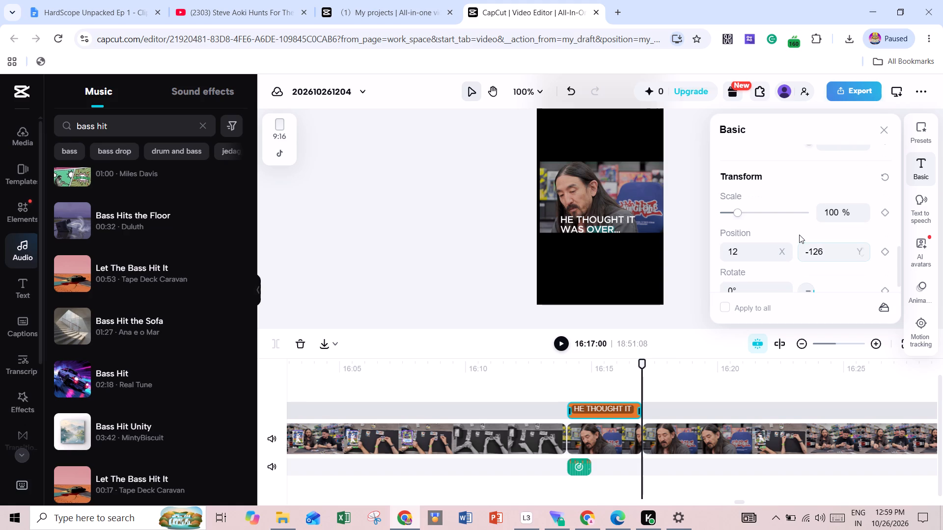
scroll(799, 235, up, 5)
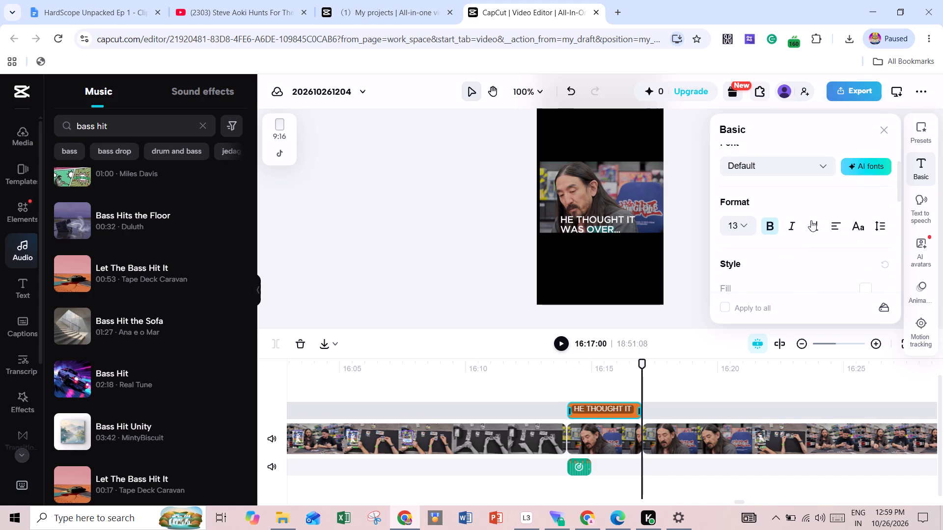
scroll(803, 196, up, 1)
click(809, 228)
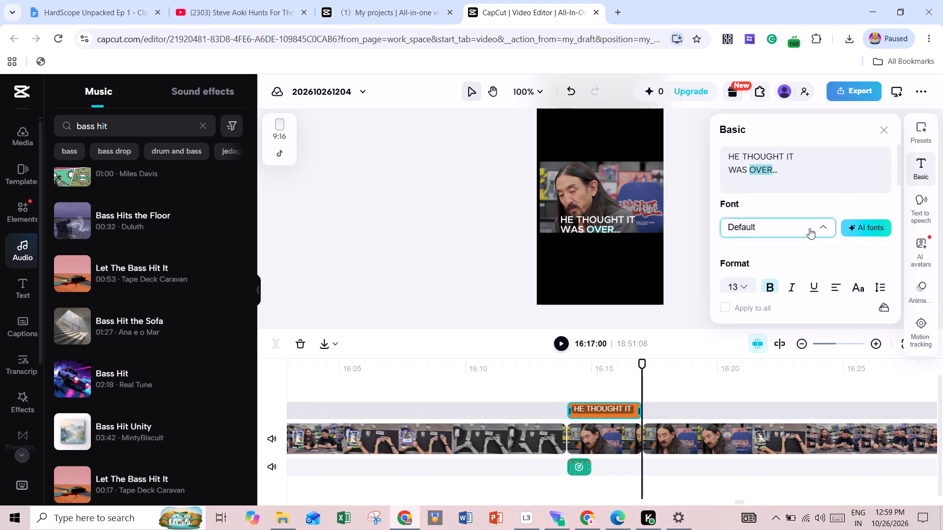
click(852, 185)
Set the hook text's fill to the custom brown #956218, close its settings and keep the text layer selected.
scroll(795, 241, down, 1)
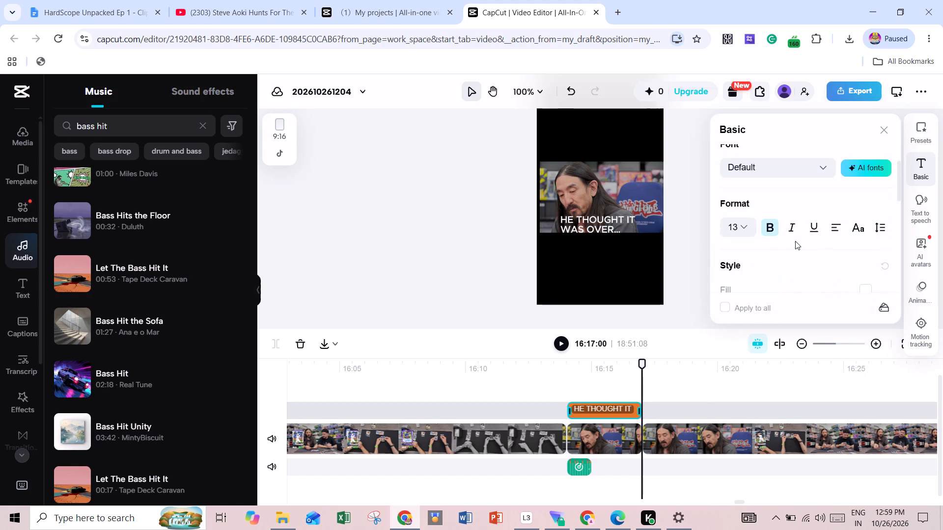
scroll(810, 241, down, 2)
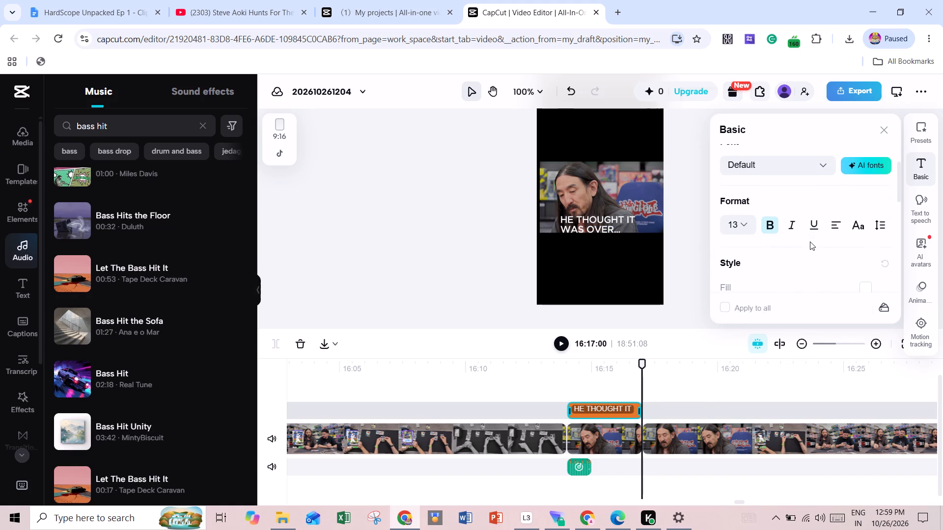
click(864, 166)
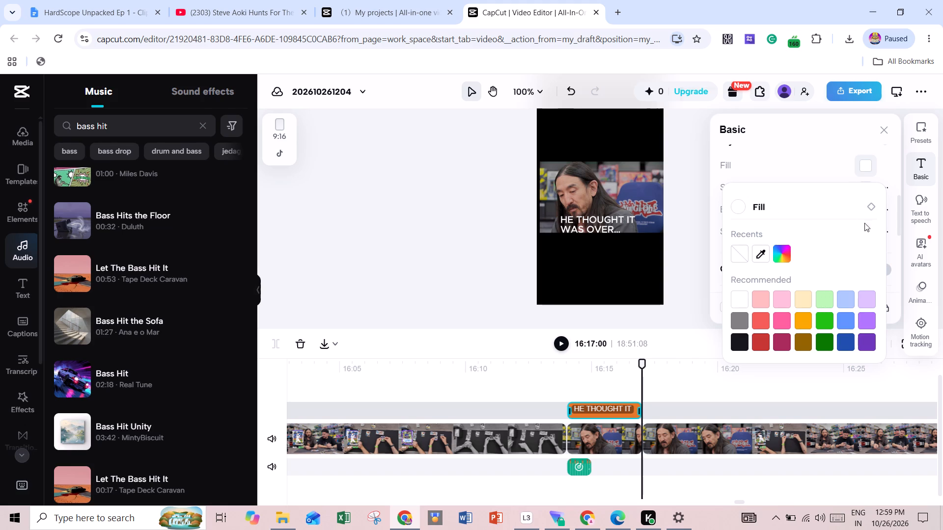
scroll(790, 283, down, 3)
click(759, 252)
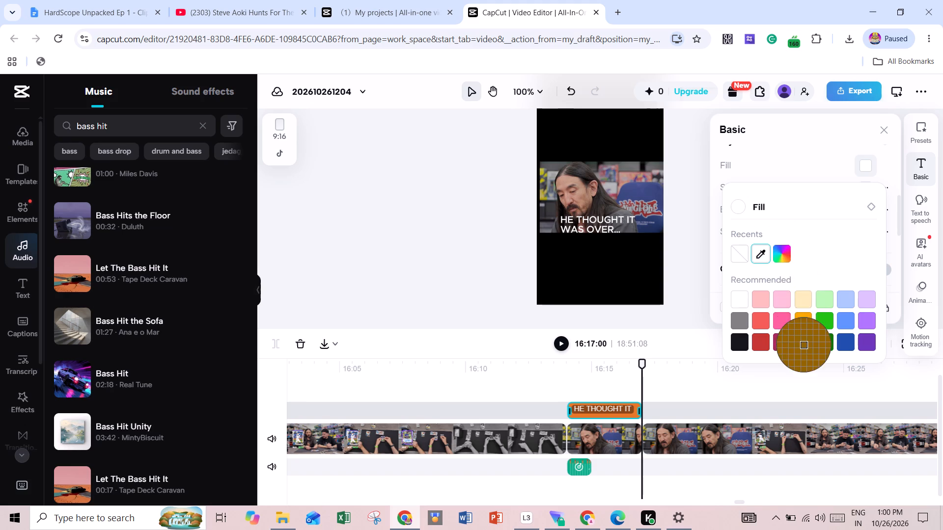
click(784, 259)
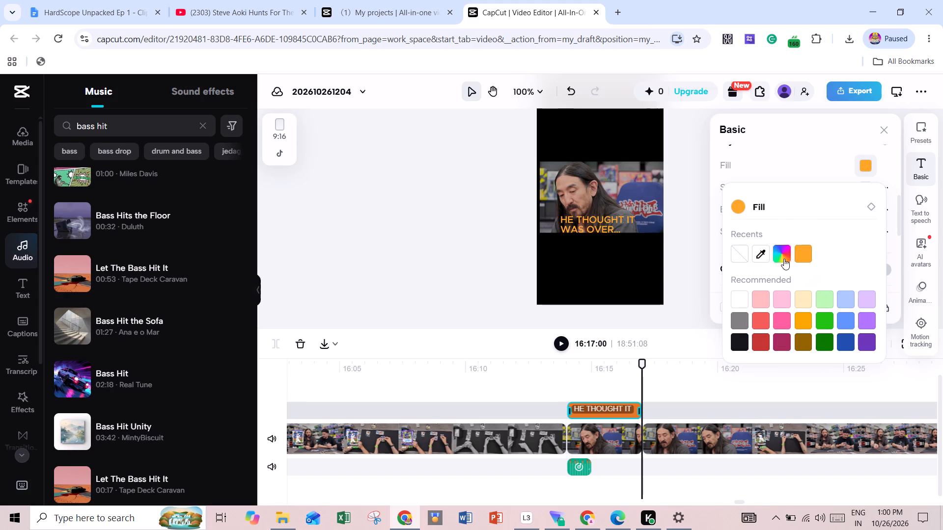
click(784, 259)
click(818, 257)
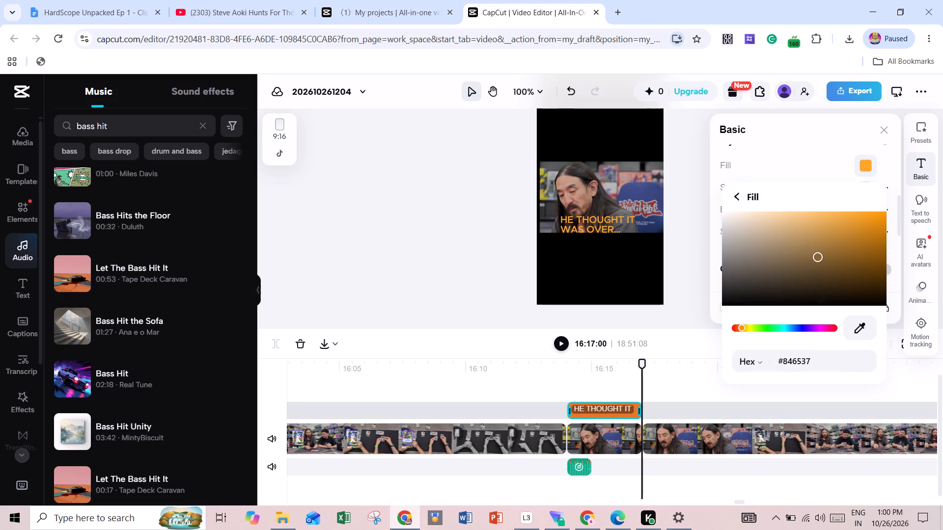
click(834, 236)
click(860, 251)
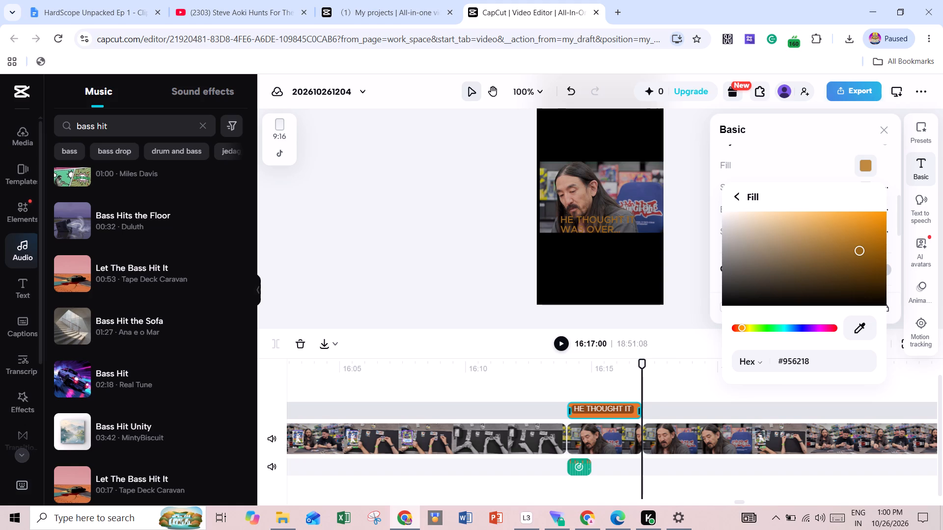
click(886, 134)
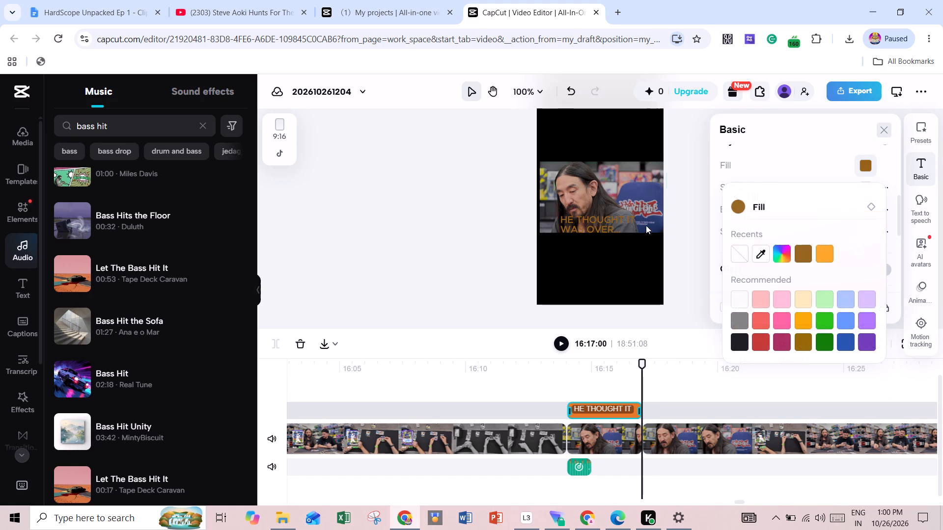
click(616, 223)
click(618, 408)
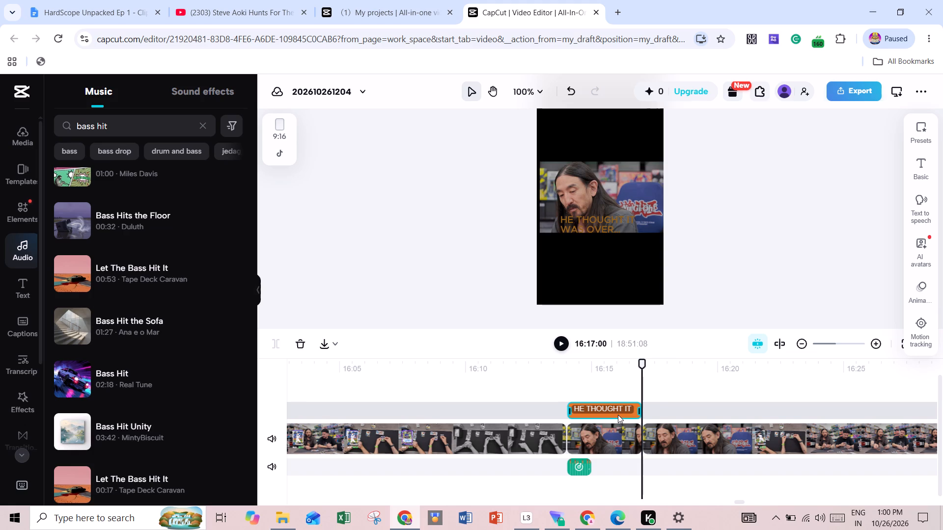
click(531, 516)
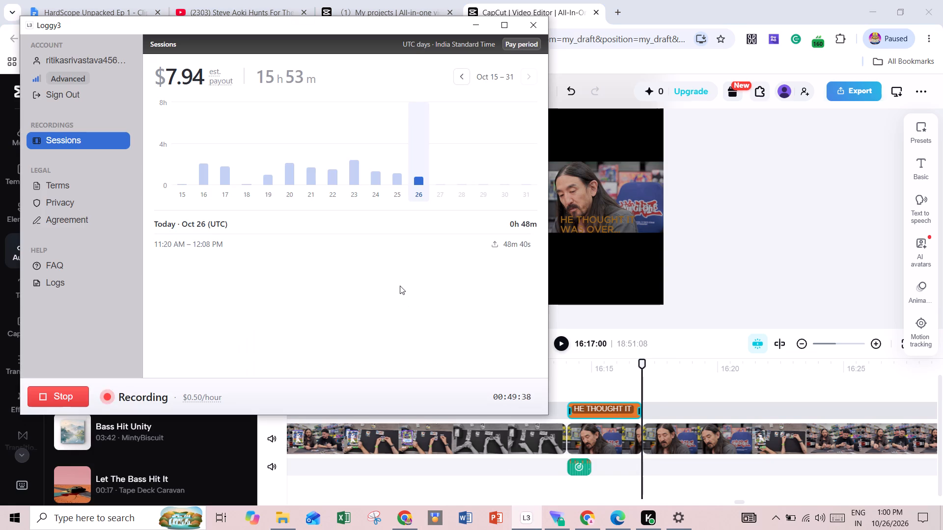
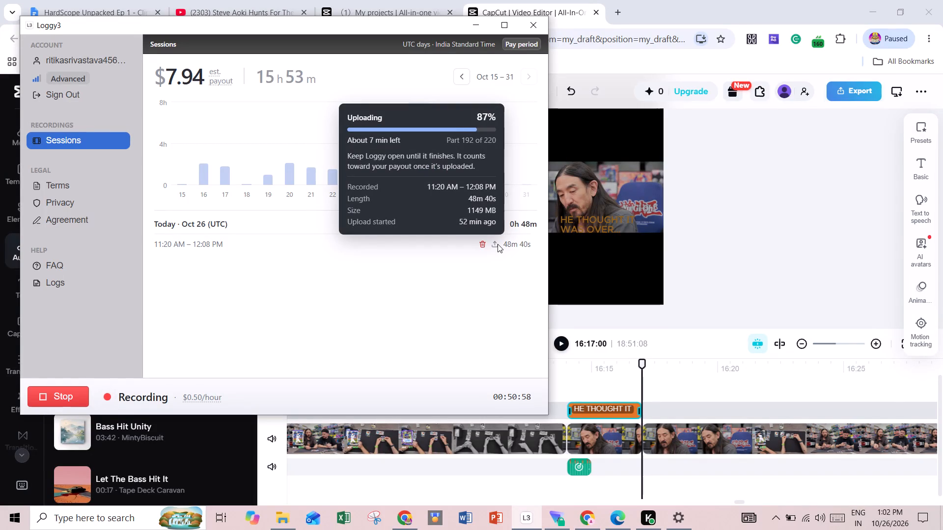
Return to the CapCut project, select the hook text layer and delete the word "OVER…" so it reads "HE THOUGHT IT WAS".
click(722, 255)
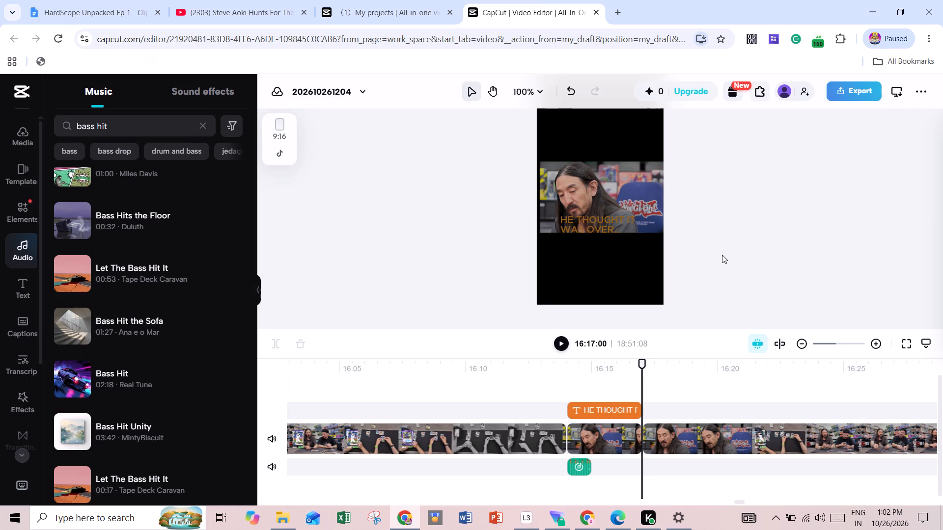
click(600, 221)
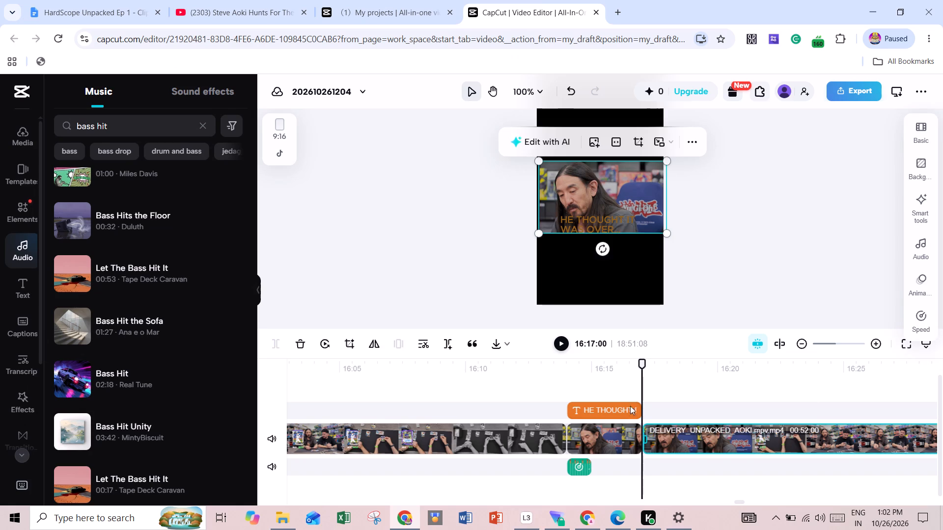
click(625, 411)
click(610, 409)
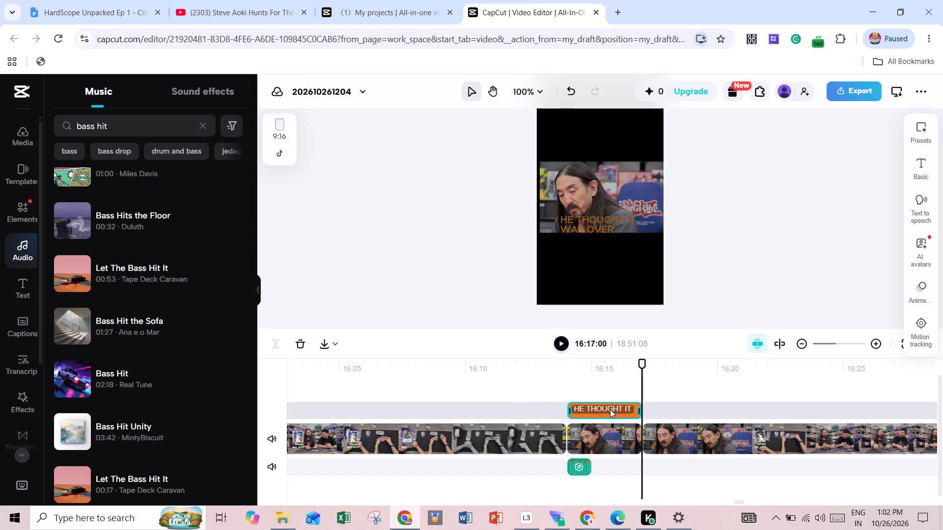
click(610, 409)
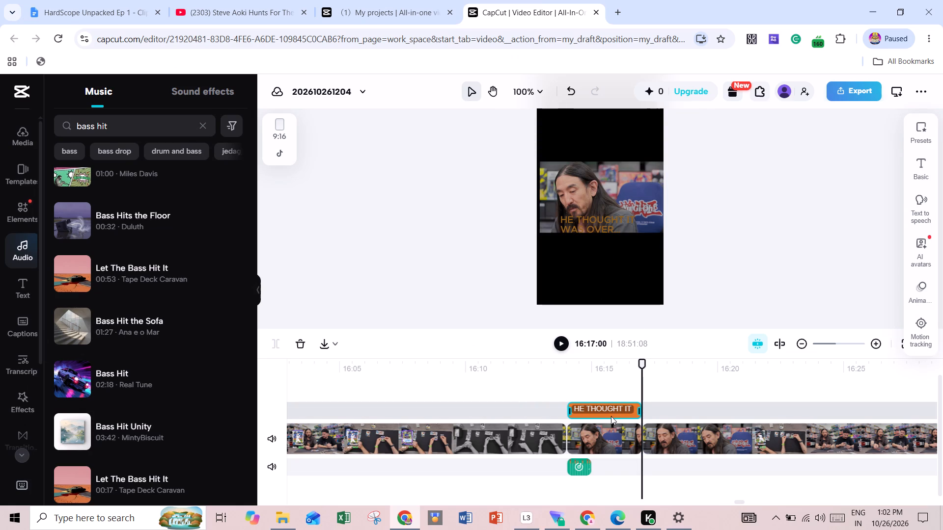
click(611, 416)
click(473, 312)
click(582, 412)
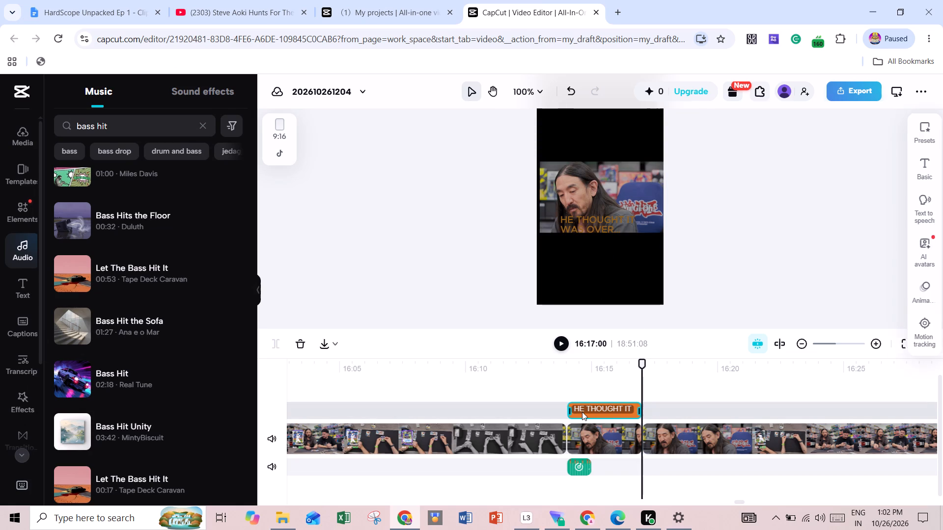
click(924, 159)
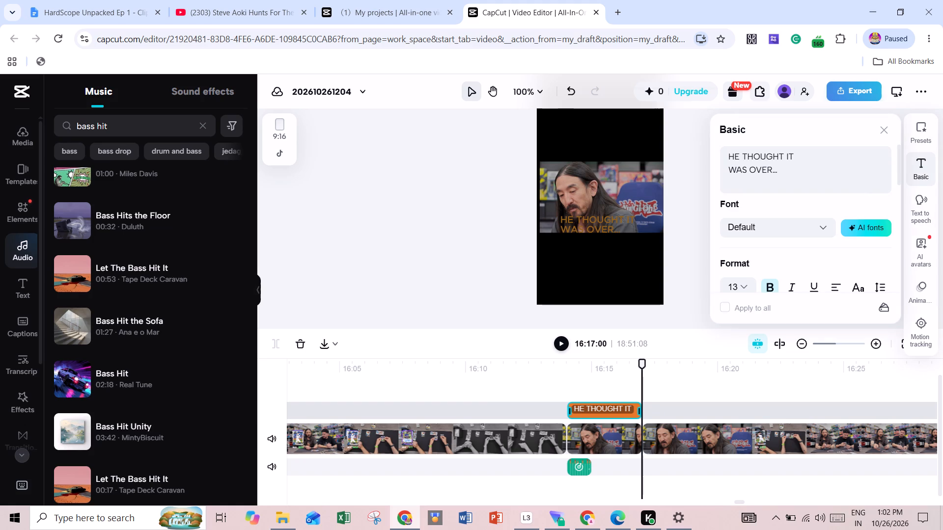
drag(749, 171, 779, 170)
key(BackSpace)
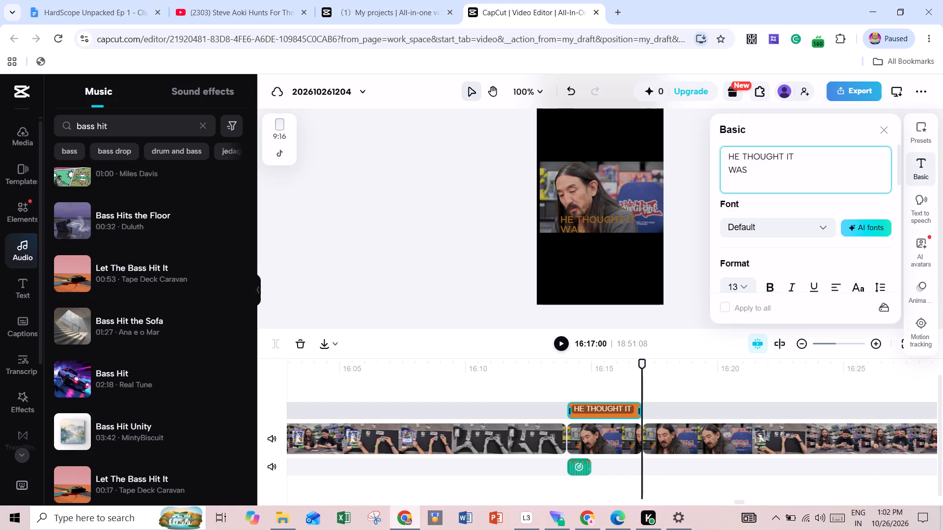
Make the shortened hook text "HE THOUGHT IT WAS" bold and clear its custom fill, leaving it white.
click(769, 278)
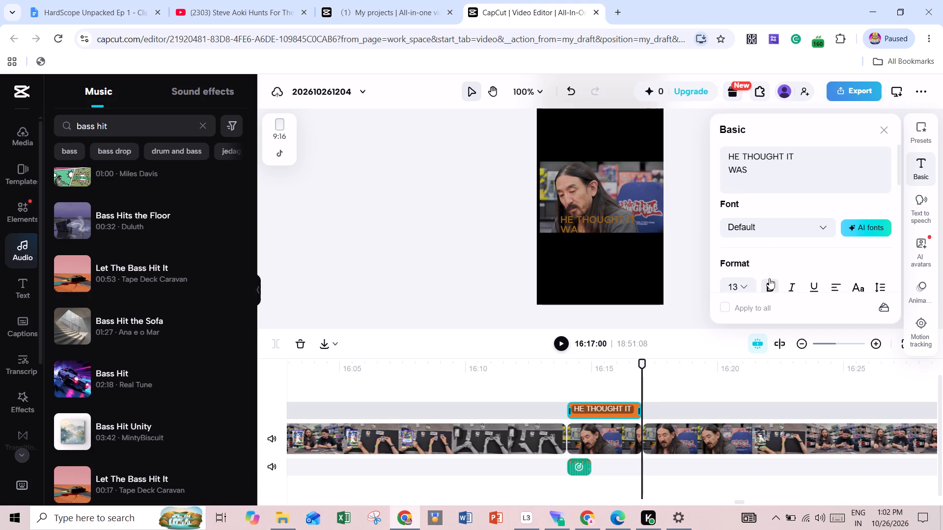
scroll(810, 252, down, 2)
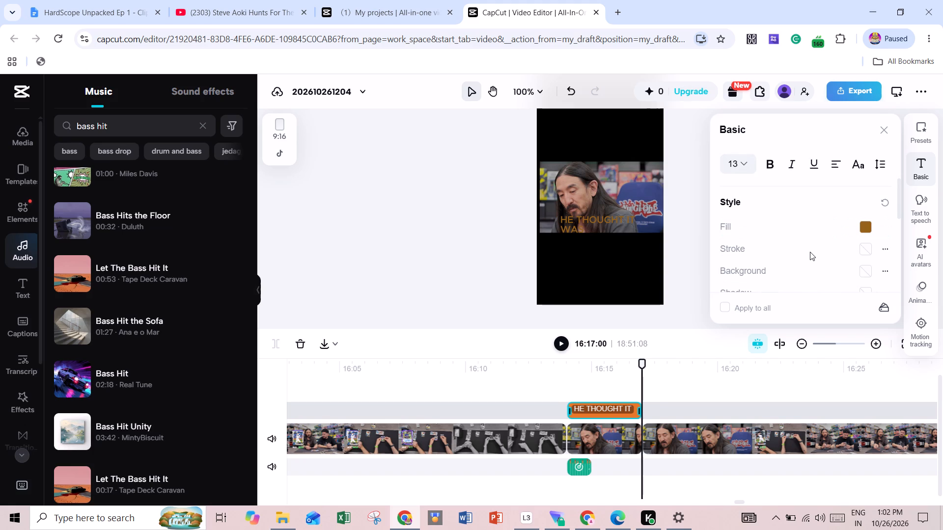
click(757, 226)
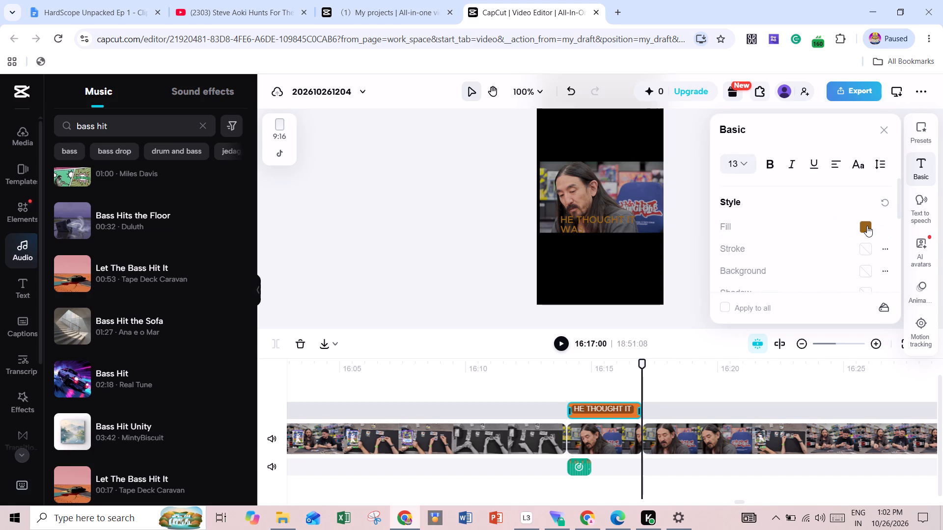
click(867, 226)
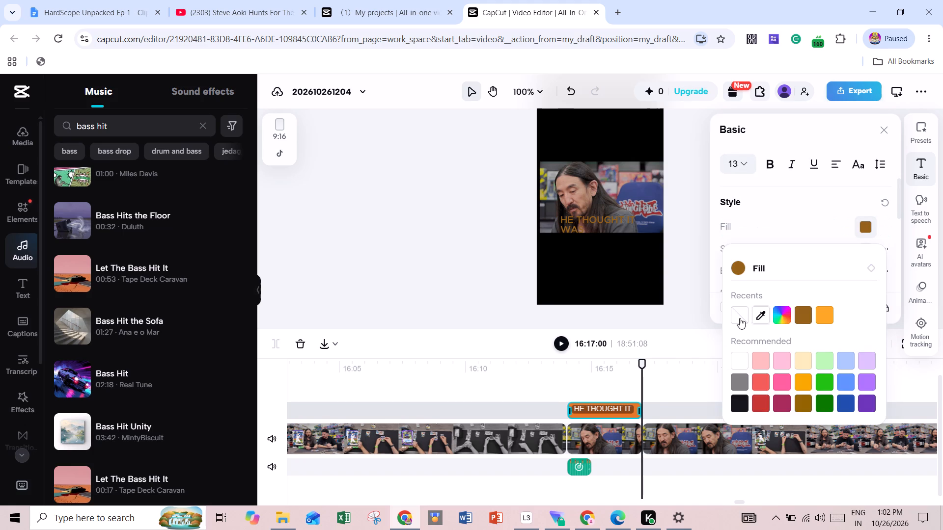
click(740, 318)
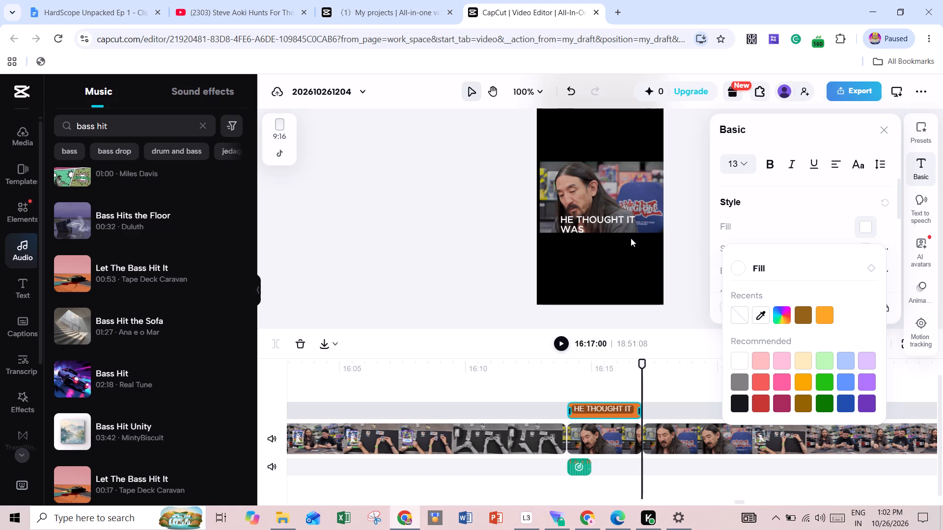
Add a body text layer and place it on its own track above the hook text, aligned to the same time span.
click(27, 293)
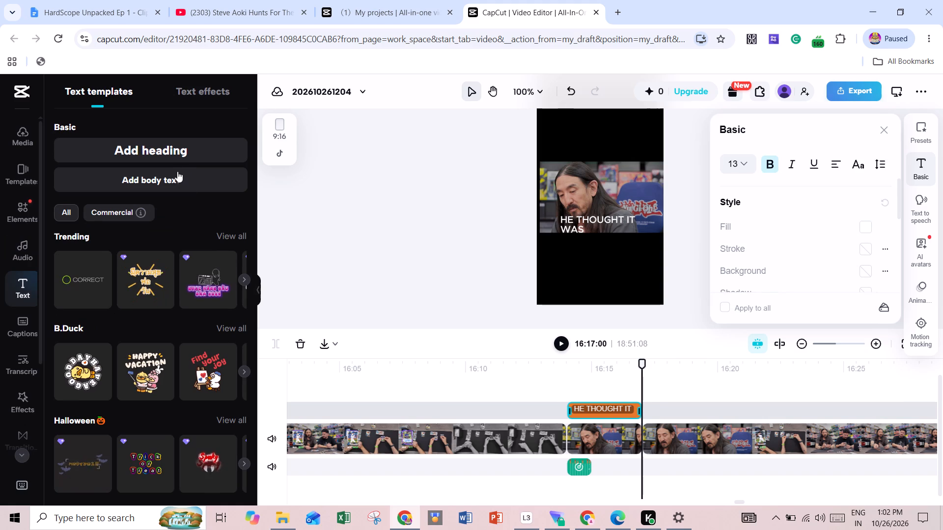
click(177, 175)
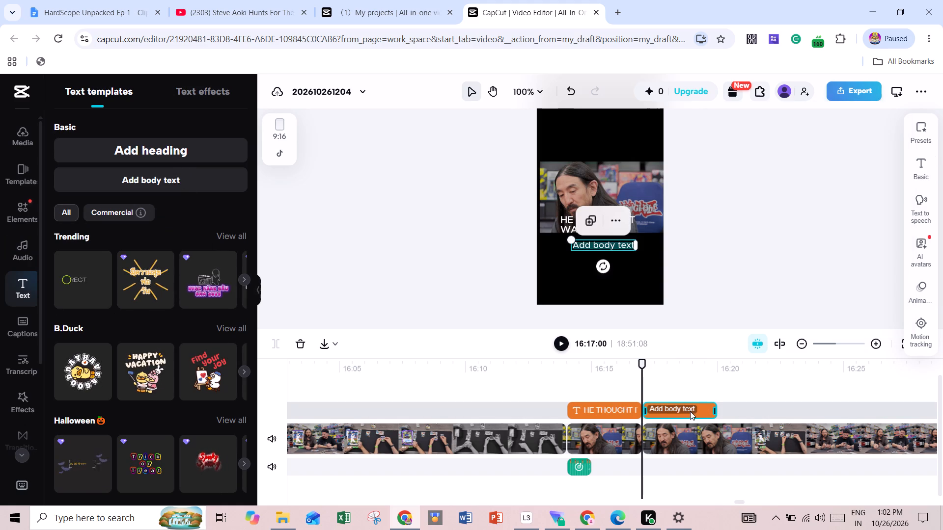
drag(690, 412, 608, 393)
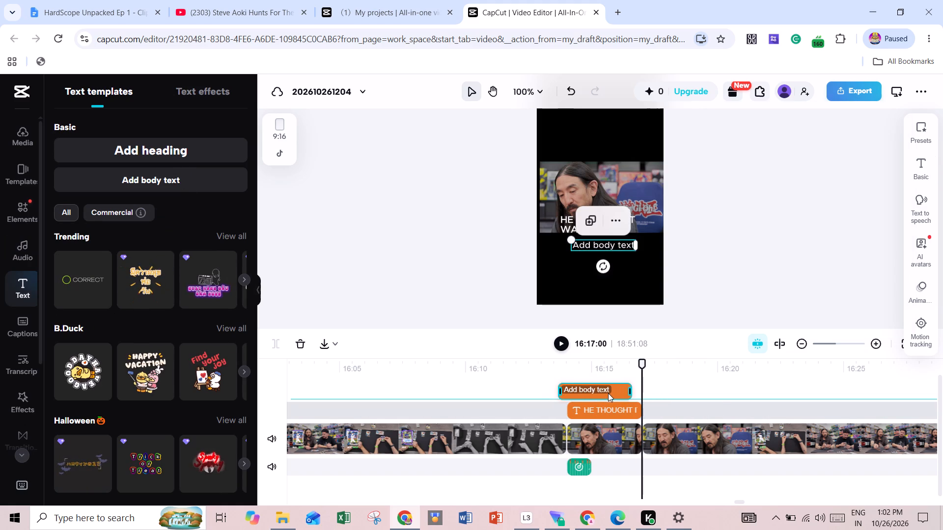
drag(608, 393, 613, 394)
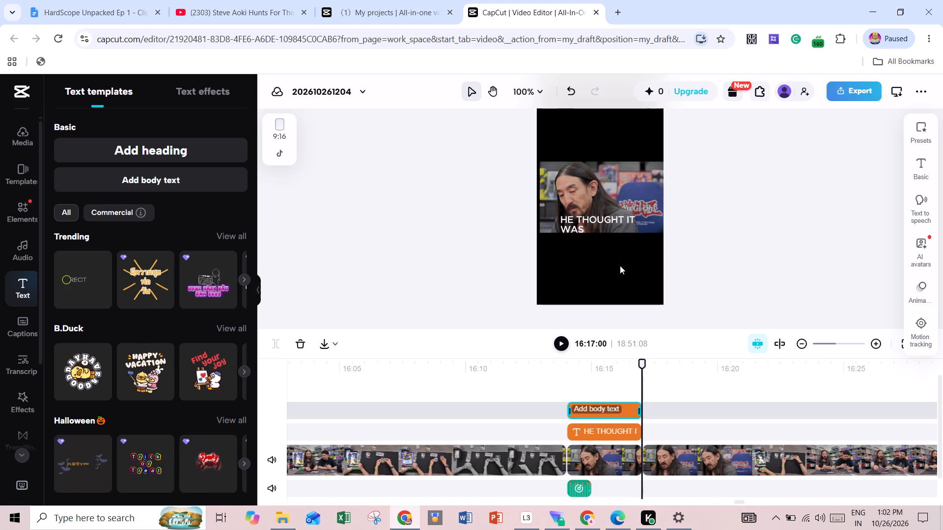
click(611, 408)
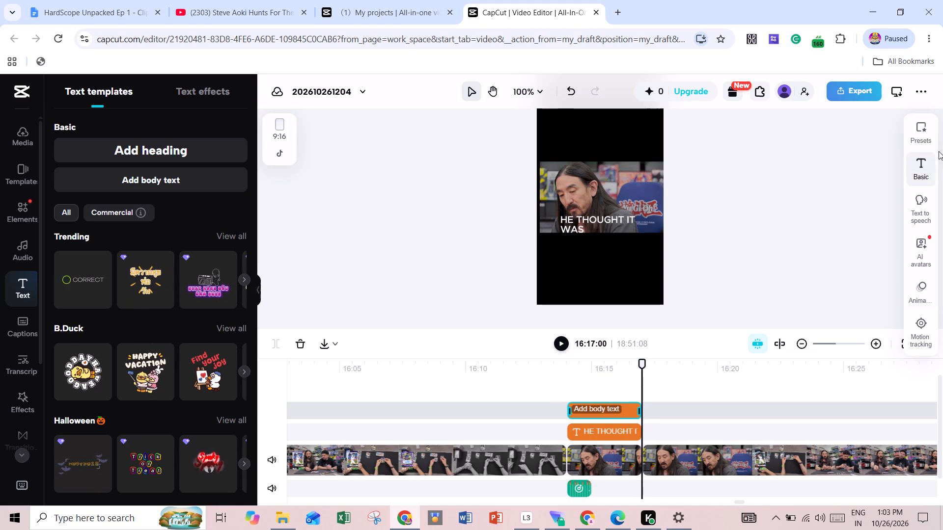
click(930, 163)
click(792, 158)
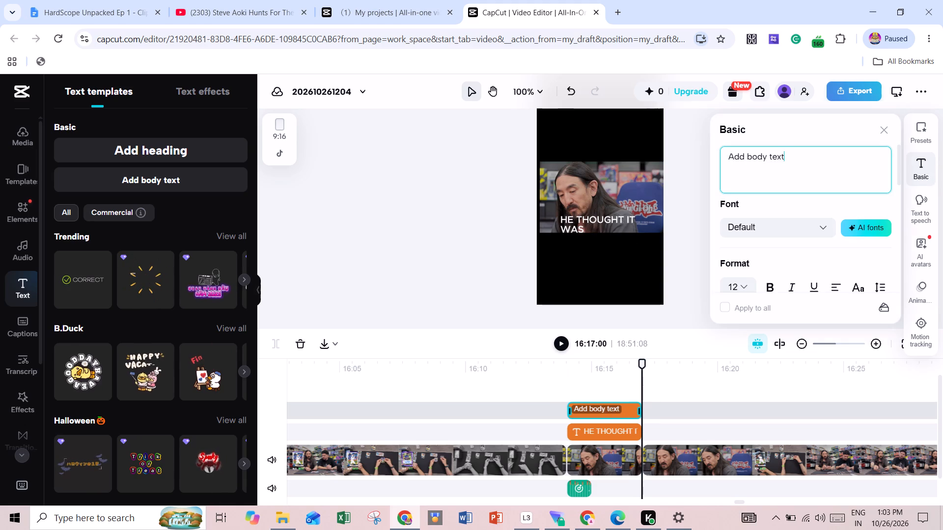
key(BackSpace)
key(BackSpace)
key(BackSpace)
key(BackSpace)
key(BackSpace)
key(BackSpace)
key(BackSpace)
key(BackSpace)
key(BackSpace)
key(BackSpace)
key(BackSpace)
key(BackSpace)
key(BackSpace)
key(BackSpace)
key(BackSpace)
key(BackSpace)
key(BackSpace)
key(BackSpace)
key(BackSpace)
key(BackSpace)
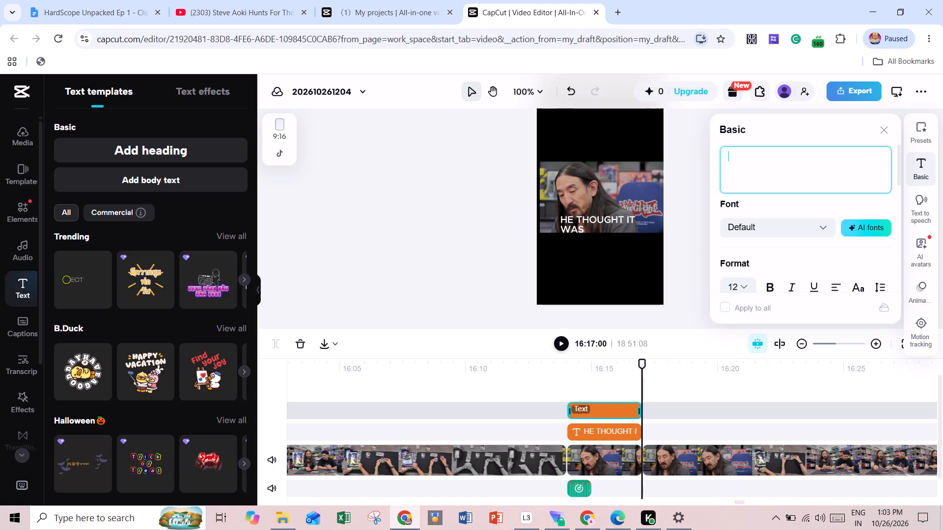
click(613, 519)
click(587, 506)
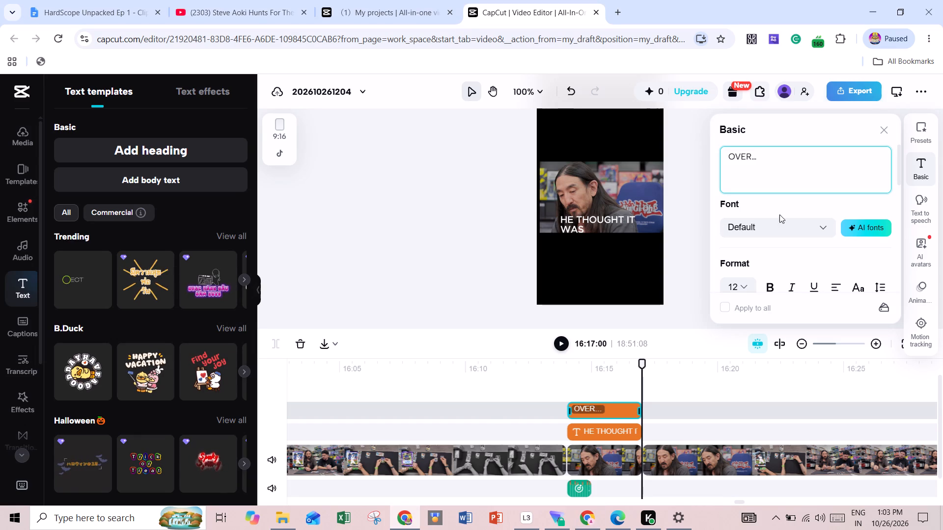
Make the "OVER…" text bold and set its font size to 13.
click(765, 282)
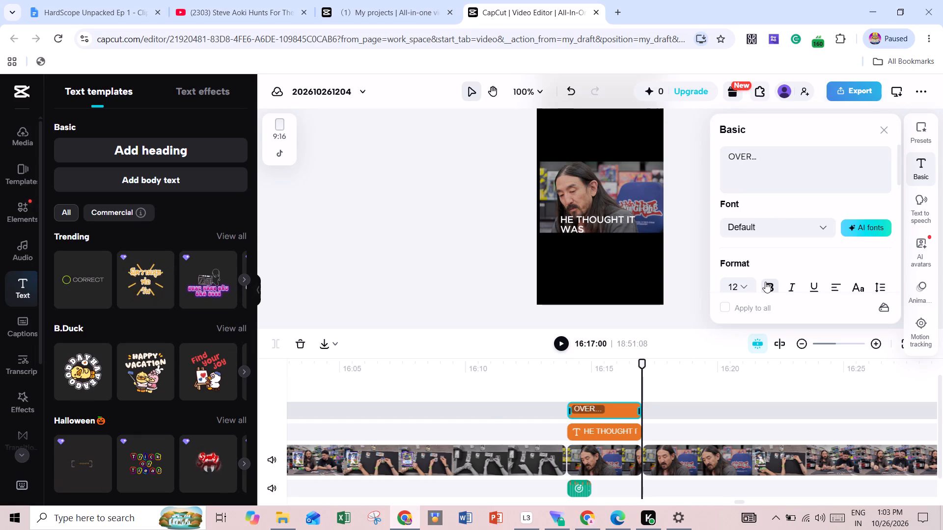
click(751, 282)
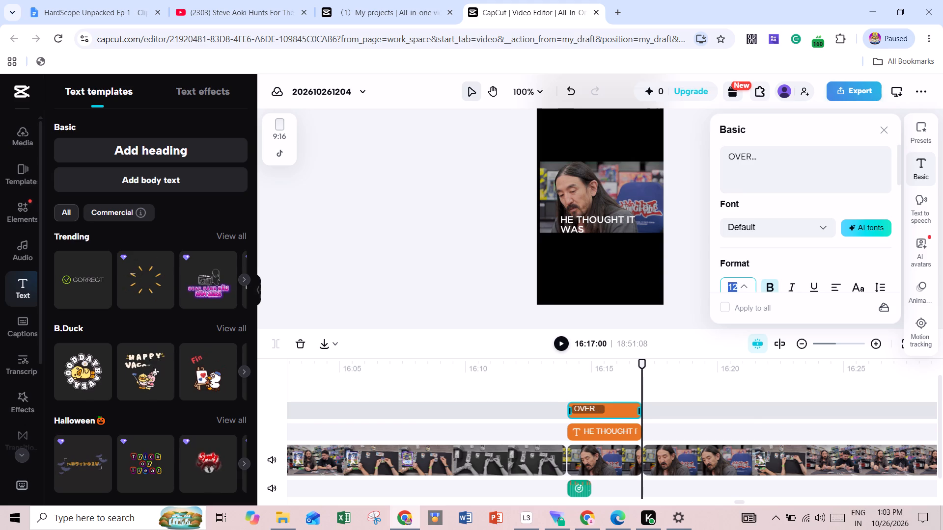
click(749, 284)
click(739, 289)
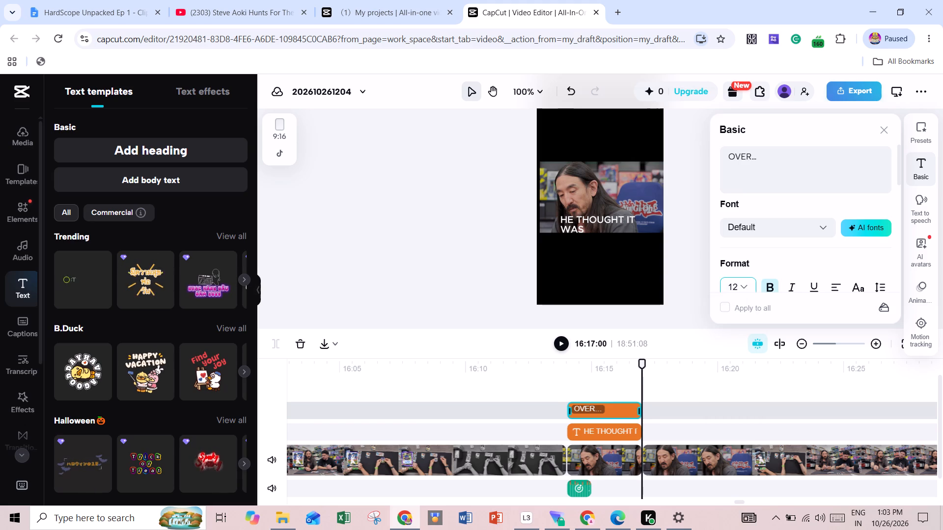
scroll(741, 378, down, 1)
click(731, 365)
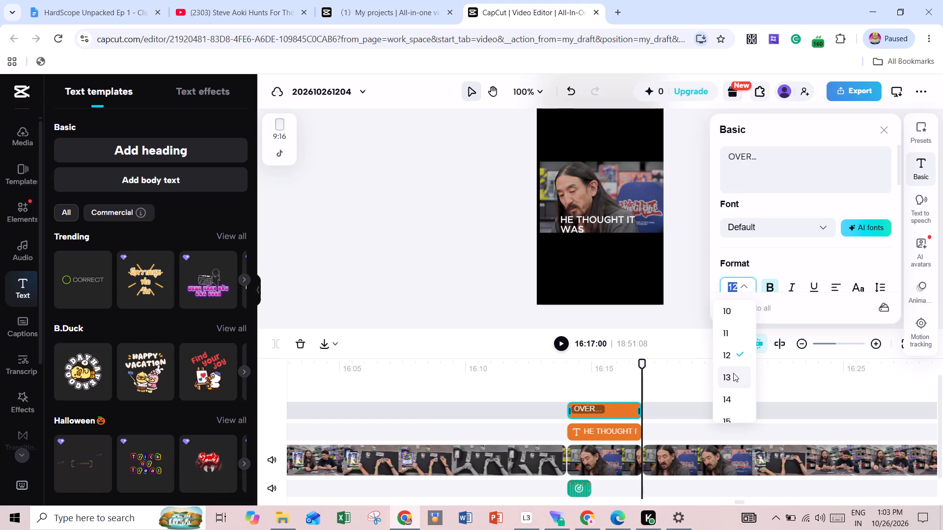
click(741, 289)
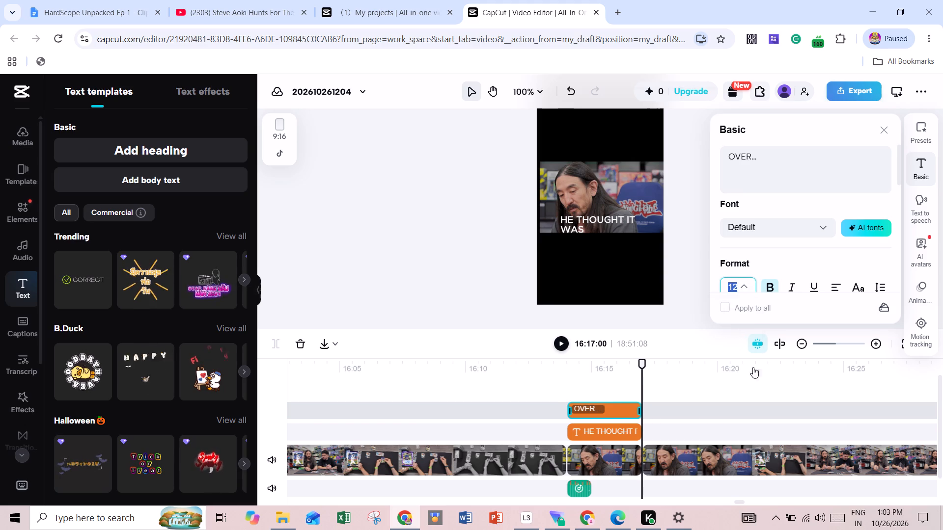
scroll(736, 399, down, 2)
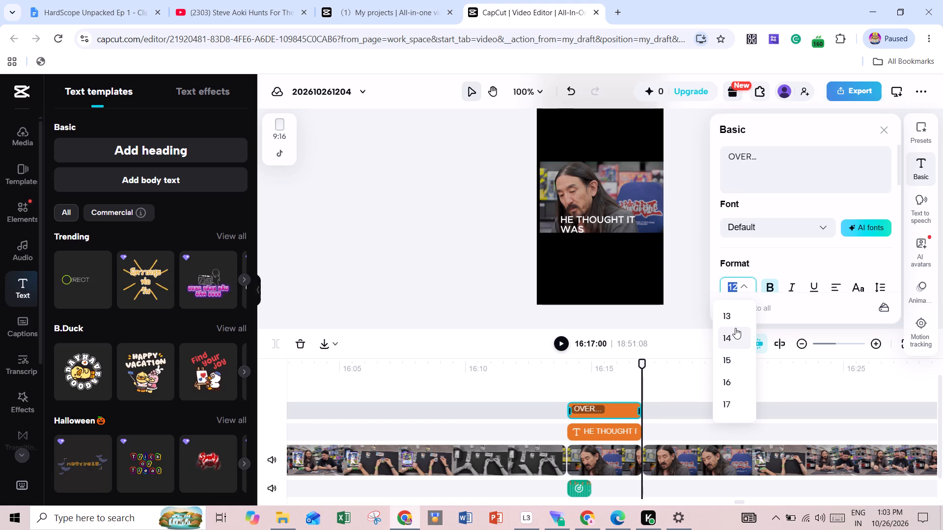
click(737, 319)
Open the fill colour choices for the "OVER…" text layer.
scroll(800, 265, down, 1)
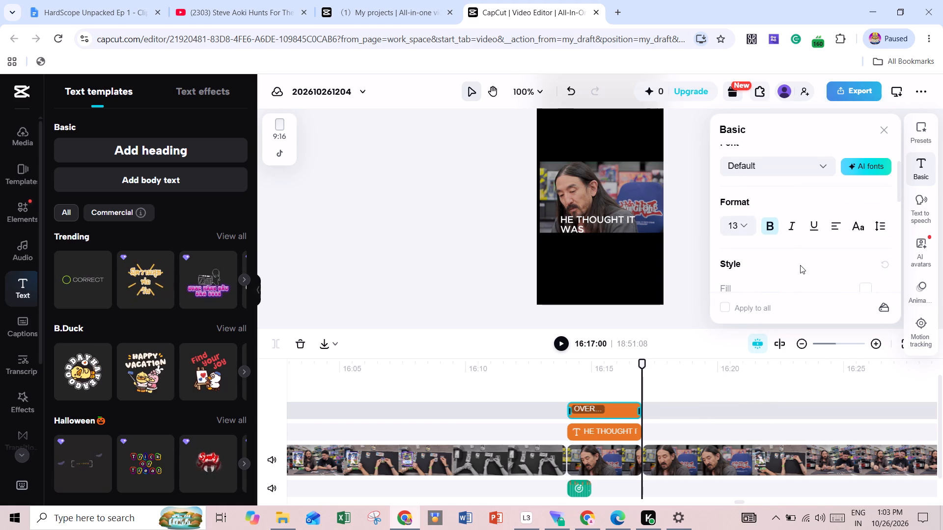
click(788, 284)
scroll(870, 273, down, 1)
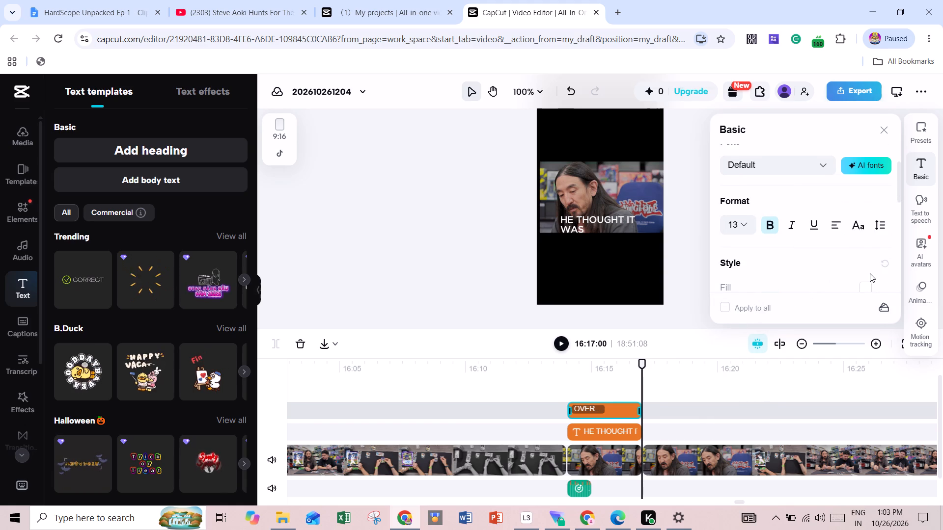
scroll(866, 240, down, 2)
scroll(864, 240, up, 1)
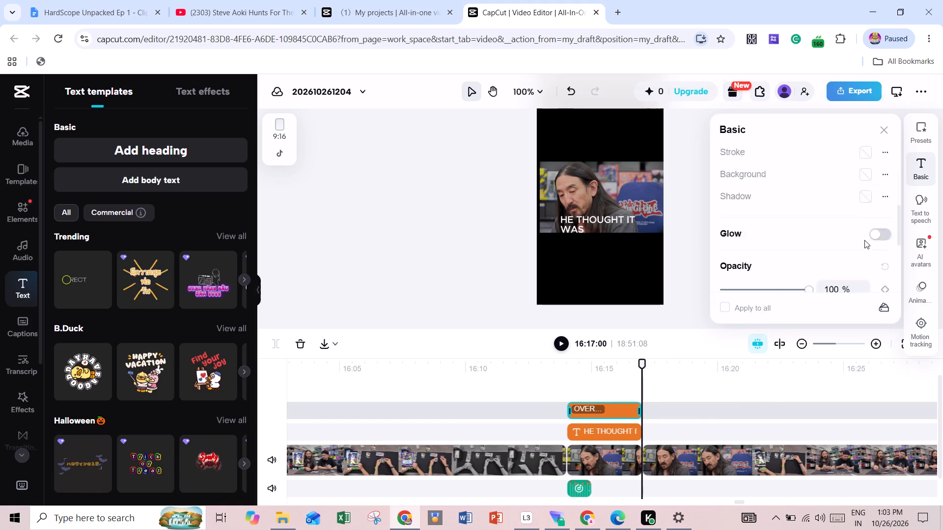
click(869, 170)
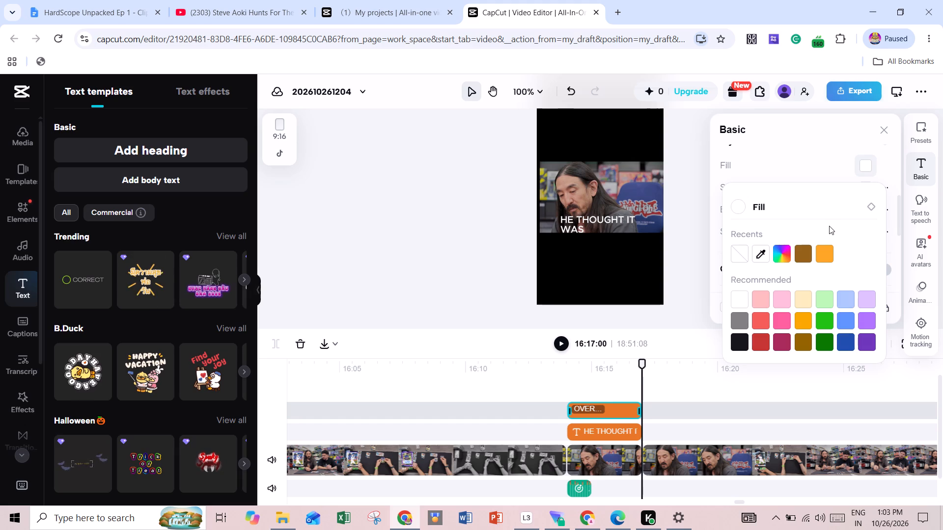